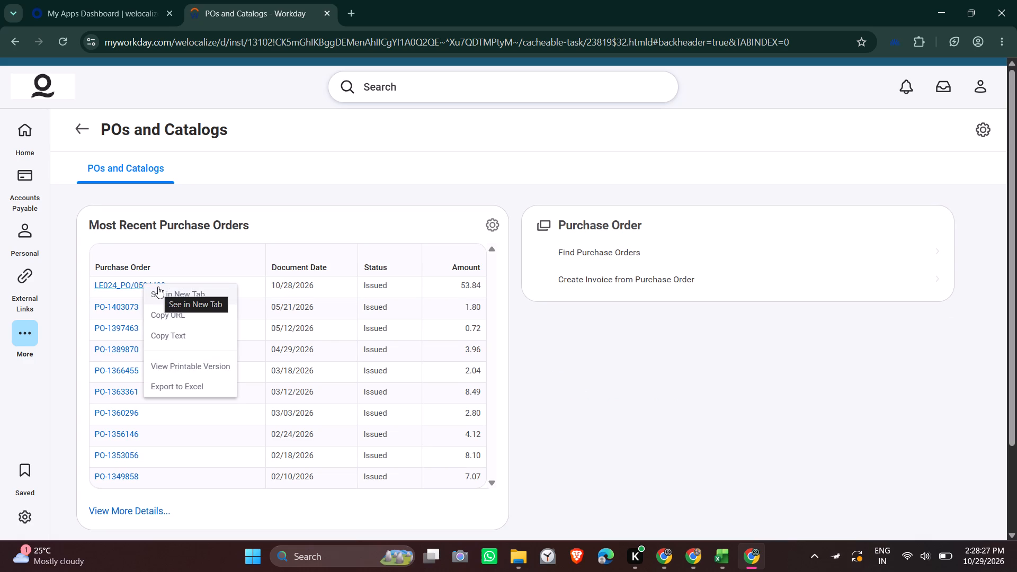
Open purchase order LE024_PO/0504483 from the Most Recent Purchase Orders list in a new tab.
{"action": "left_click", "coordinate": [160, 291]}
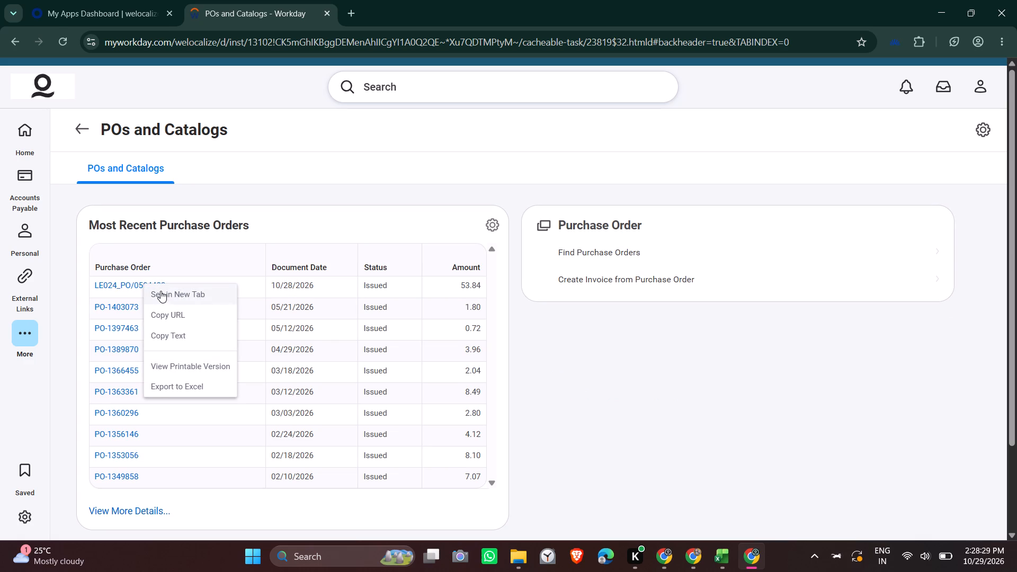
On the POs and Catalogs page, start creating an invoice from purchase order LE024_PO/0504483.
{"action": "left_click", "coordinate": [247, 0]}
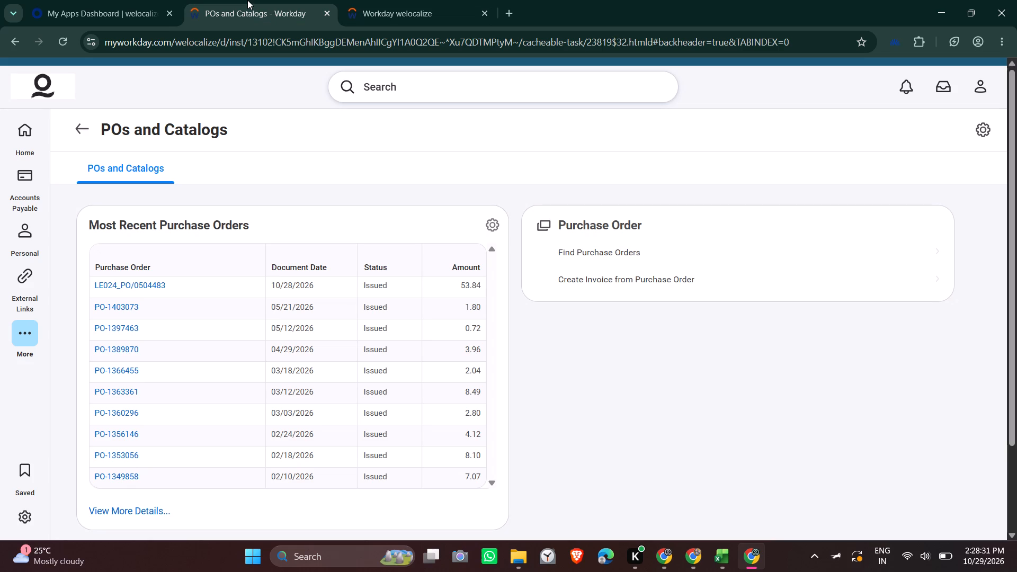
{"action": "left_click", "coordinate": [574, 282]}
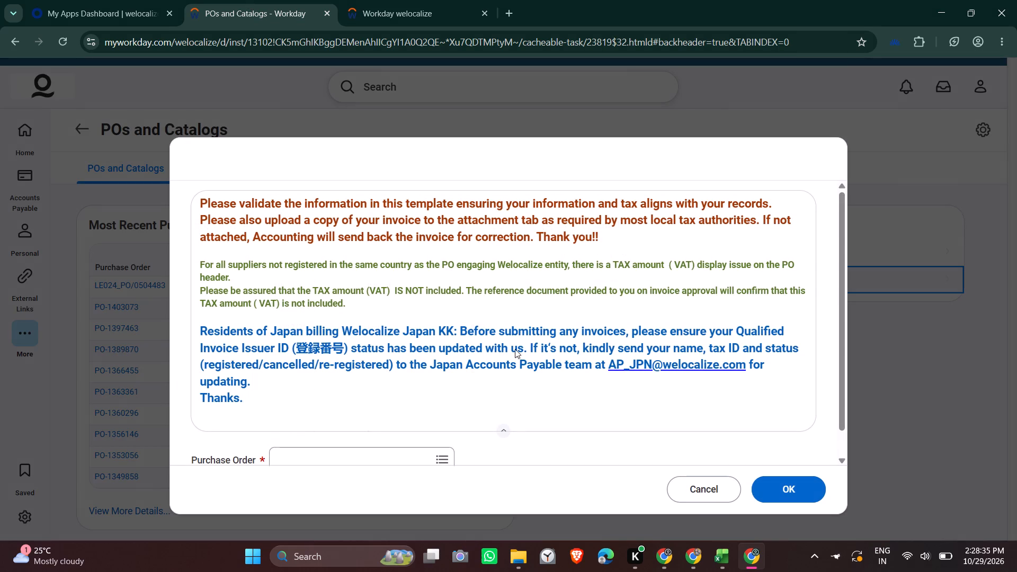
{"action": "left_click", "coordinate": [353, 460]}
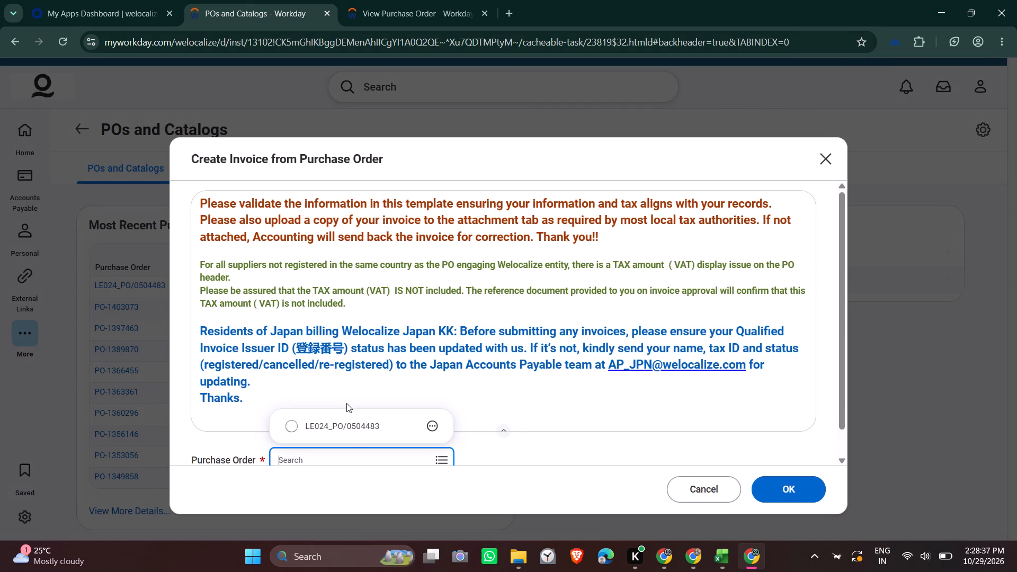
{"action": "left_click", "coordinate": [338, 423]}
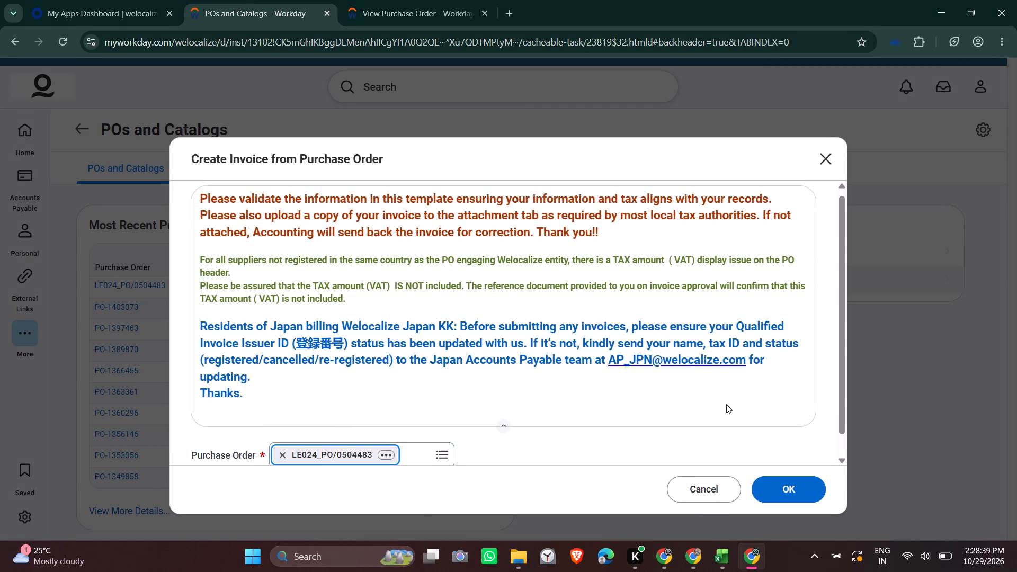
{"action": "left_click", "coordinate": [773, 480]}
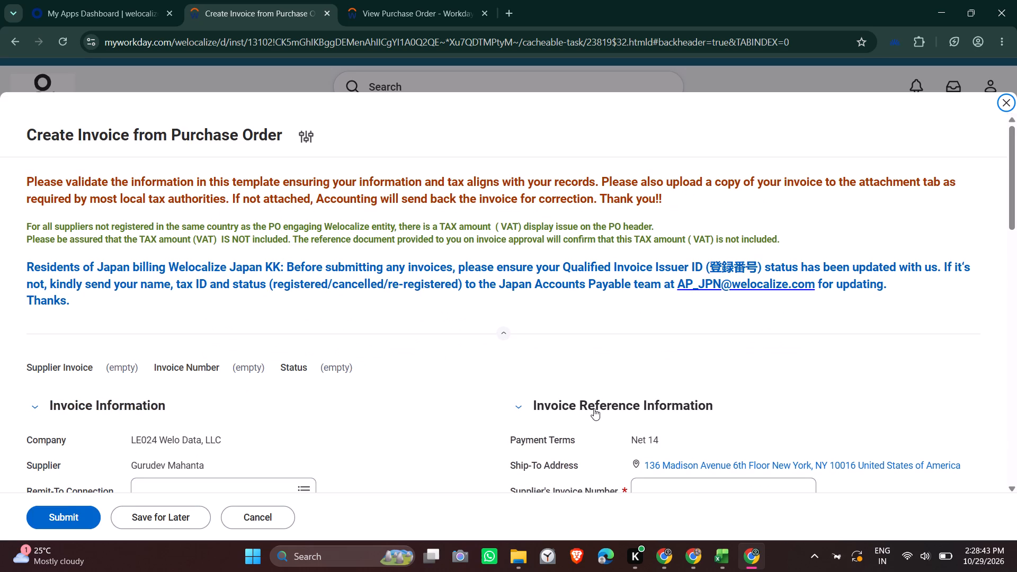
{"action": "scroll", "coordinate": [594, 408], "scroll_direction": "down", "scroll_amount": 1}
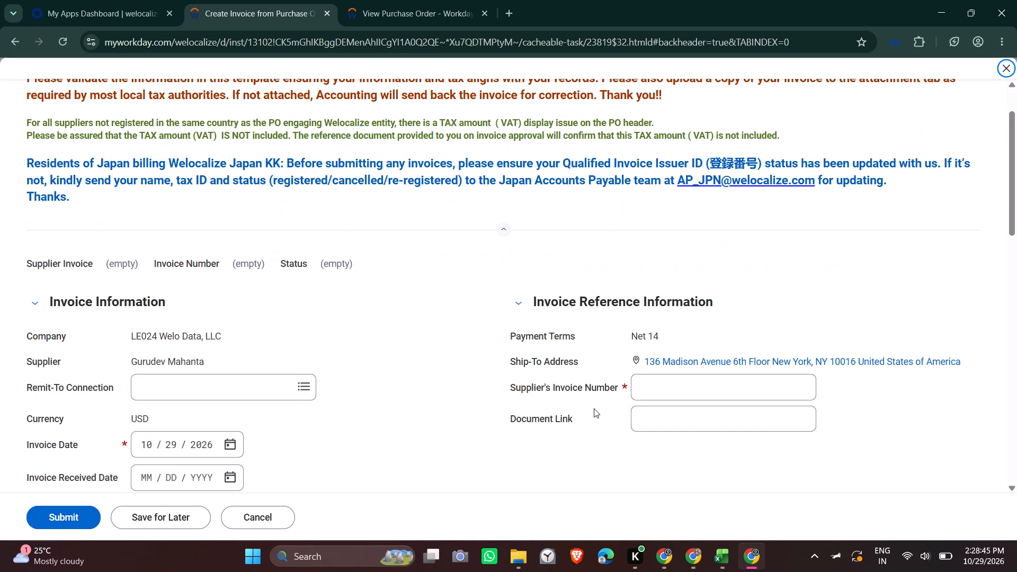
Check the purchase order page, switch to the Excel invoice workbook, and change the Invoice # in cell G4 to WLA-001.
{"action": "left_click", "coordinate": [358, 0]}
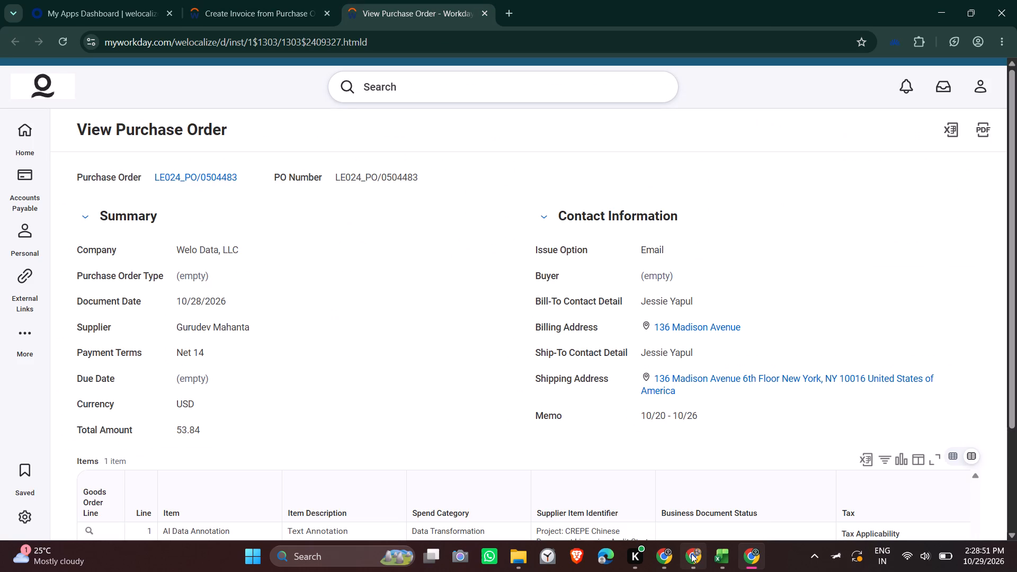
{"action": "left_click", "coordinate": [727, 551]}
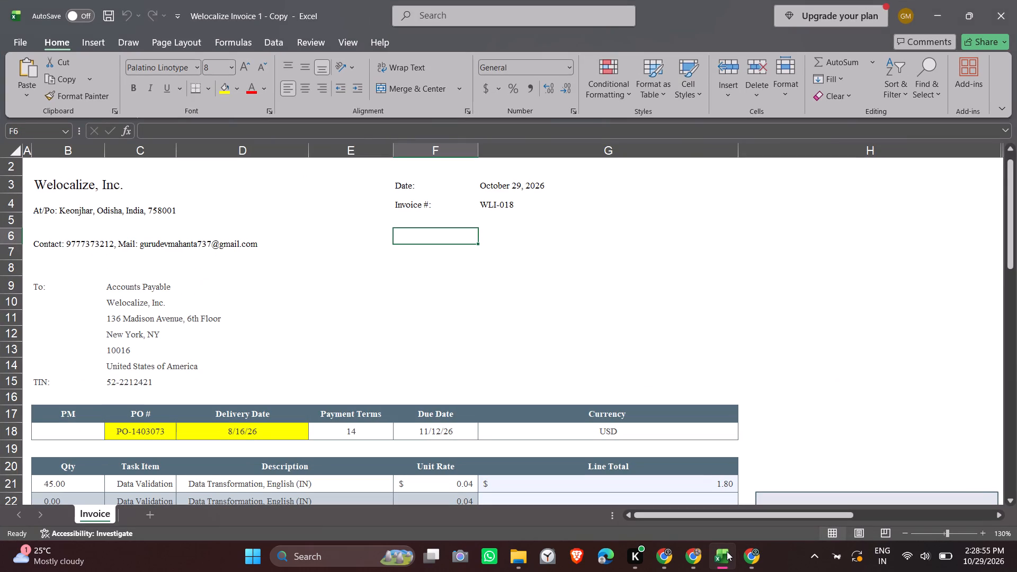
{"action": "left_click", "coordinate": [749, 552]}
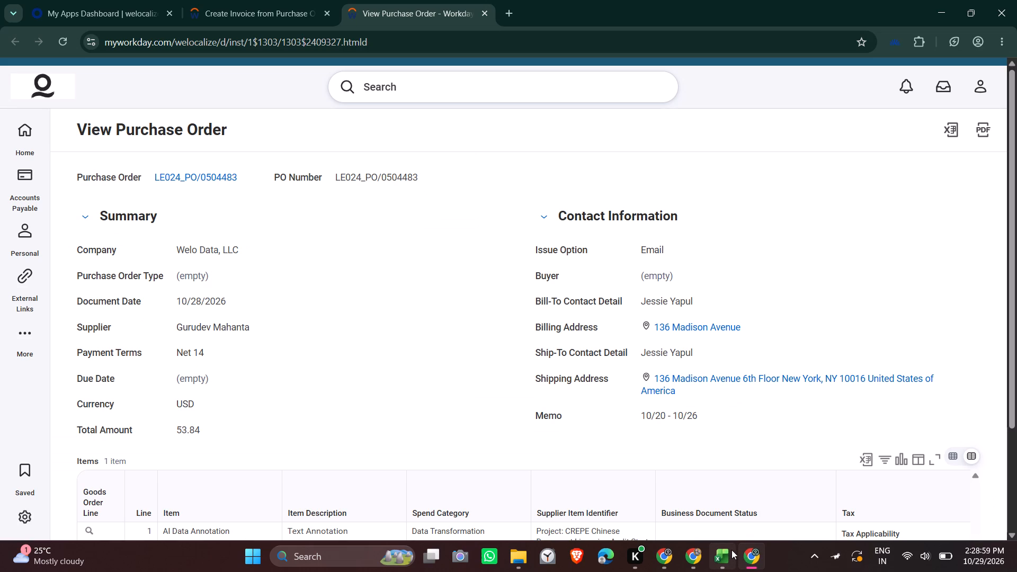
{"action": "left_click", "coordinate": [727, 551]}
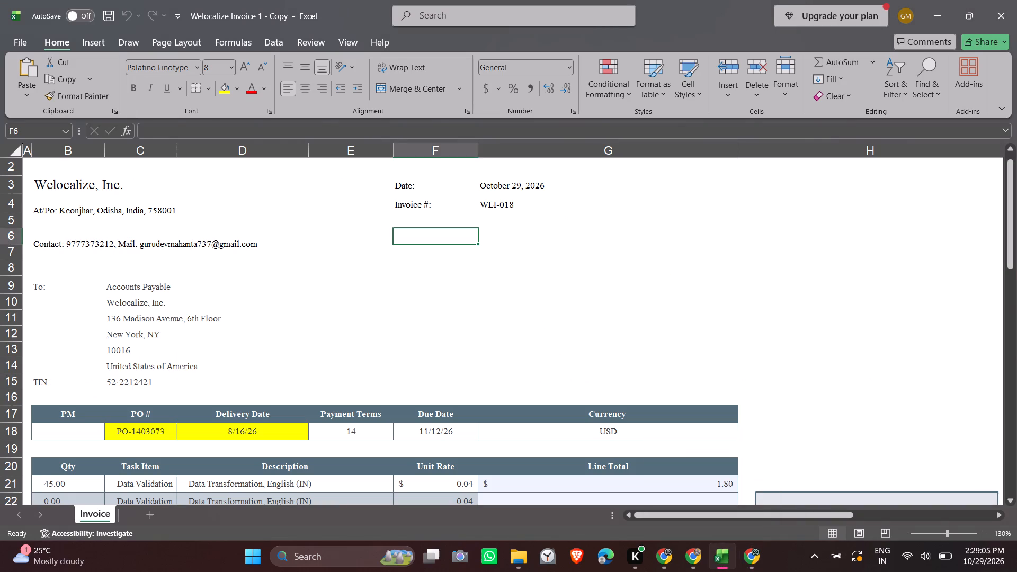
{"action": "left_click", "coordinate": [502, 204]}
{"action": "triple_click", "coordinate": [502, 204]}
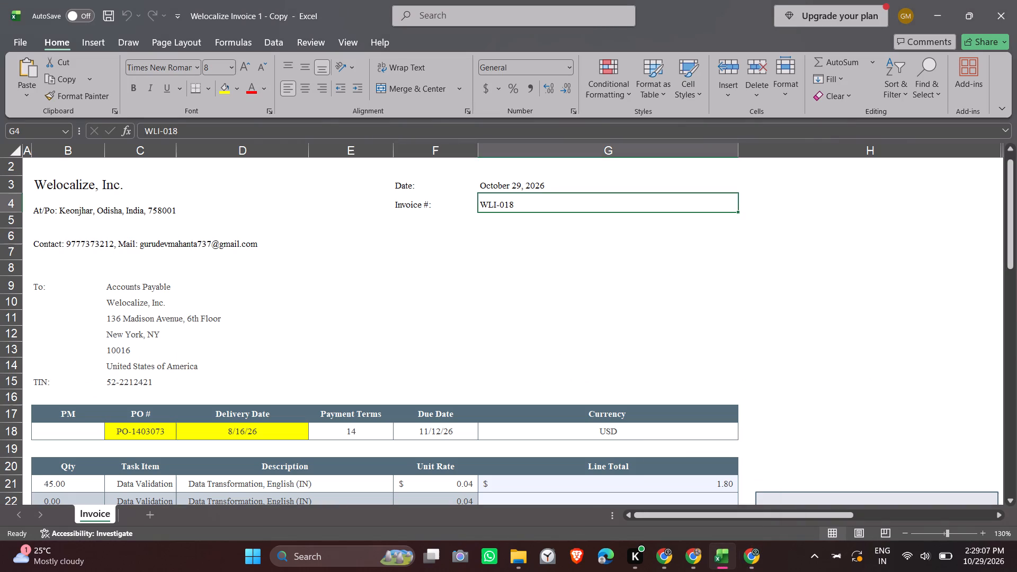
{"action": "left_click", "coordinate": [514, 204]}
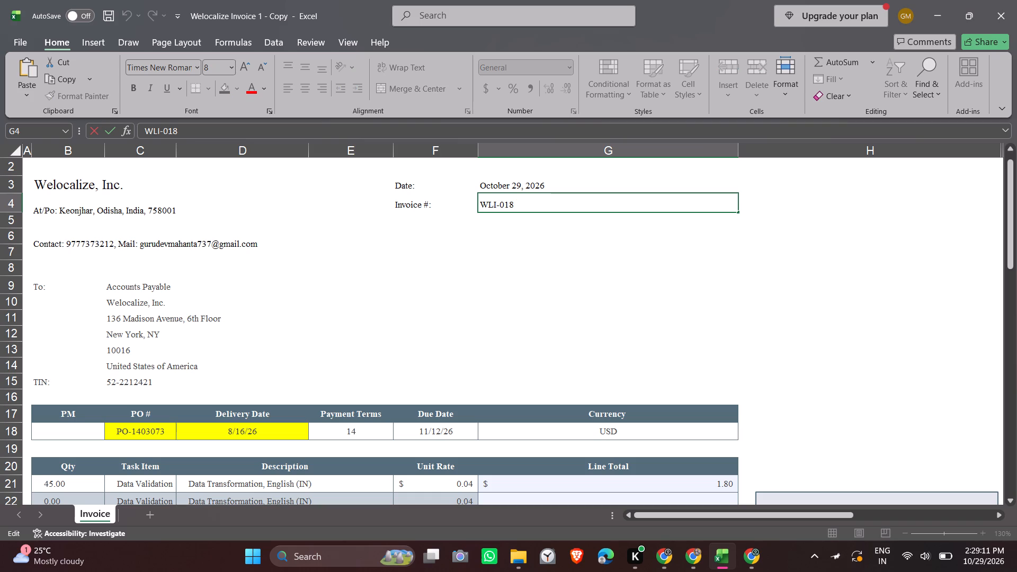
{"action": "key", "text": "BackSpace"}
{"action": "key", "text": "BackSpace"}
{"action": "key", "text": "BackSpace"}
{"action": "key", "text": "BackSpace"}
{"action": "key", "text": "BackSpace"}
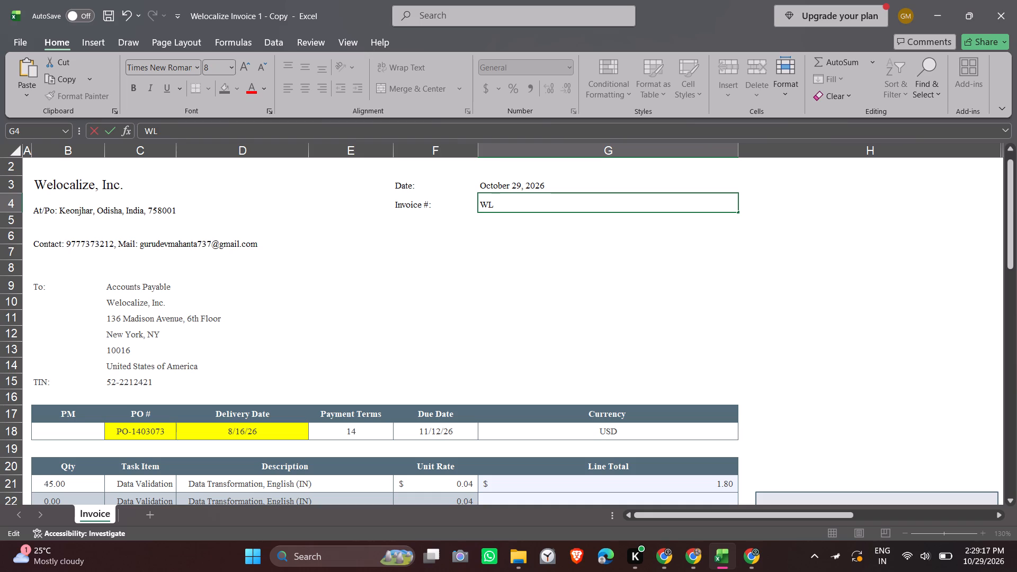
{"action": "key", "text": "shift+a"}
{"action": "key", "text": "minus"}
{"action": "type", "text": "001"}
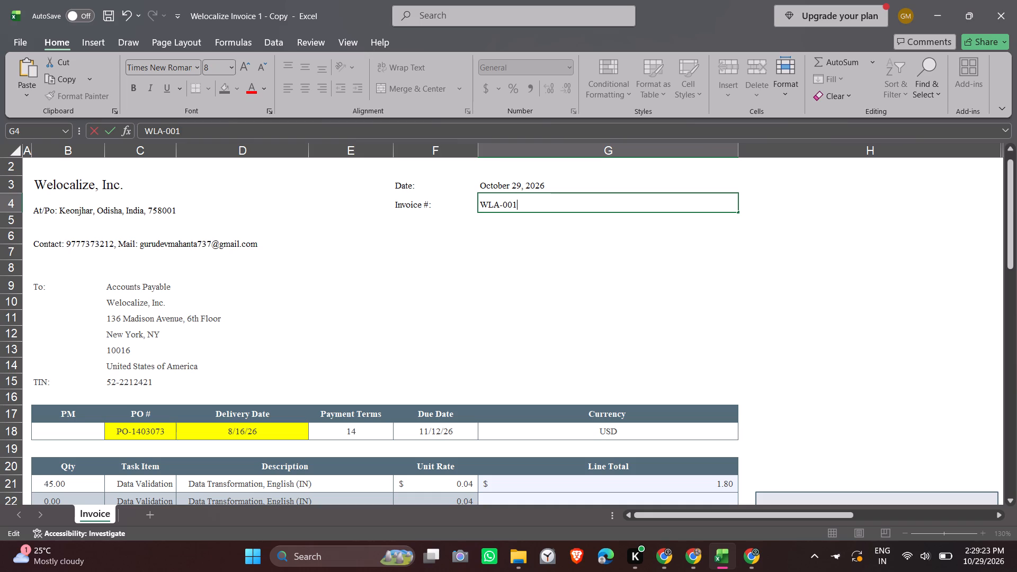
Copy the invoice number WLA-001 from Excel into the Supplier's Invoice Number field of the Workday invoice form in Chrome.
{"action": "triple_click", "coordinate": [492, 205]}
{"action": "left_click", "coordinate": [492, 205]}
{"action": "triple_click", "coordinate": [492, 205]}
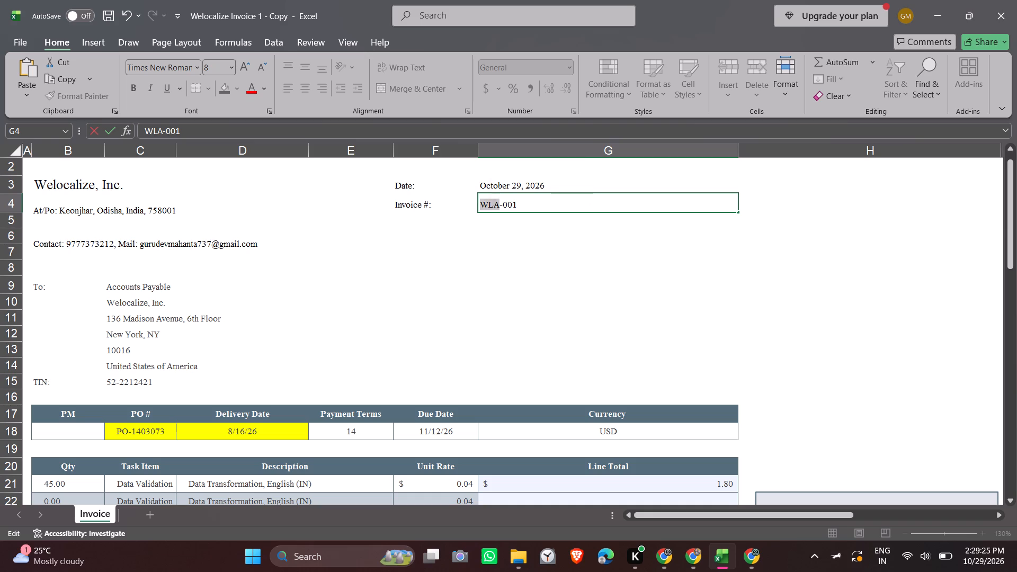
{"action": "left_click", "coordinate": [492, 205]}
{"action": "triple_click", "coordinate": [492, 205]}
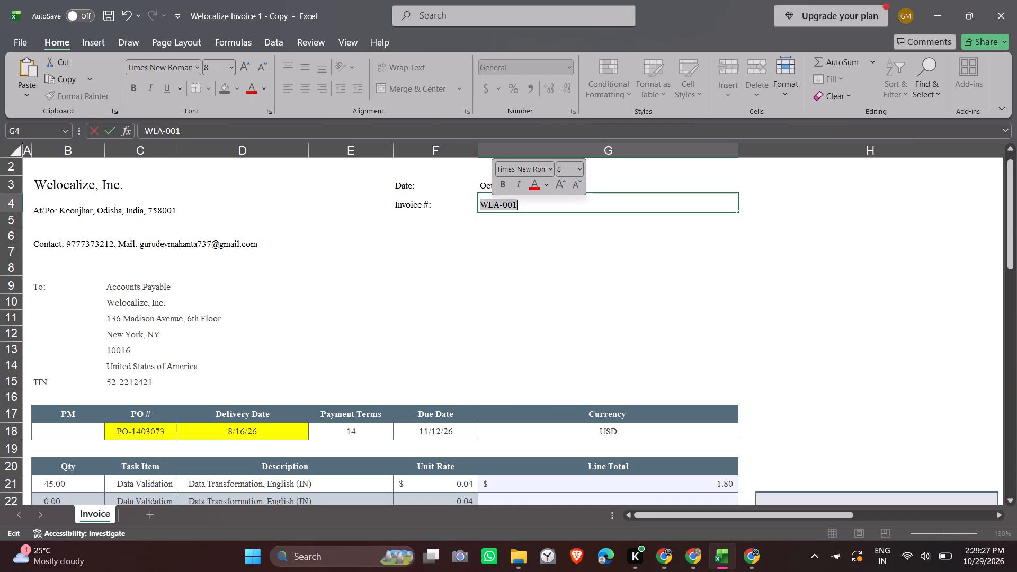
{"action": "key", "text": "ctrl+c"}
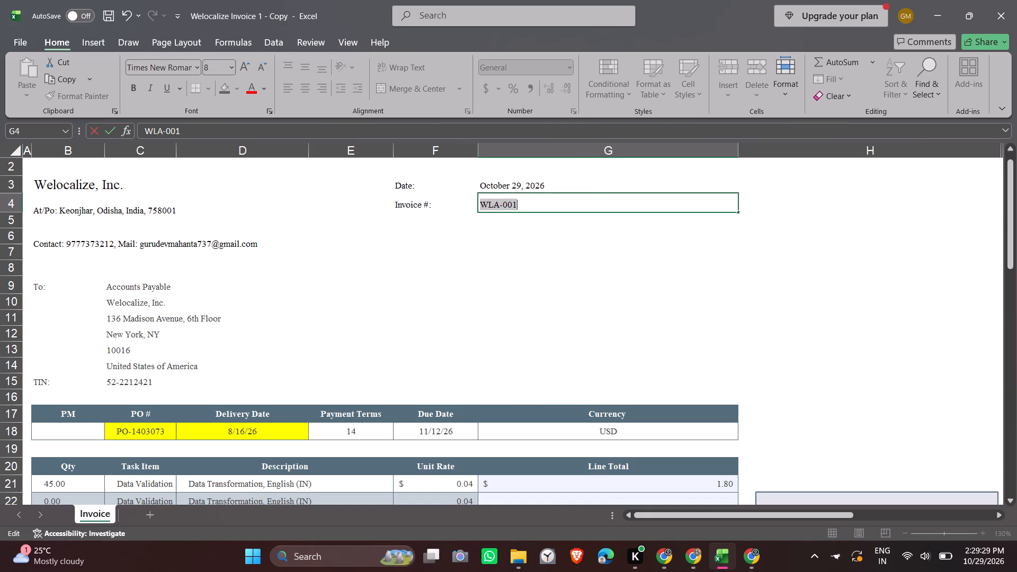
{"action": "left_click", "coordinate": [761, 546]}
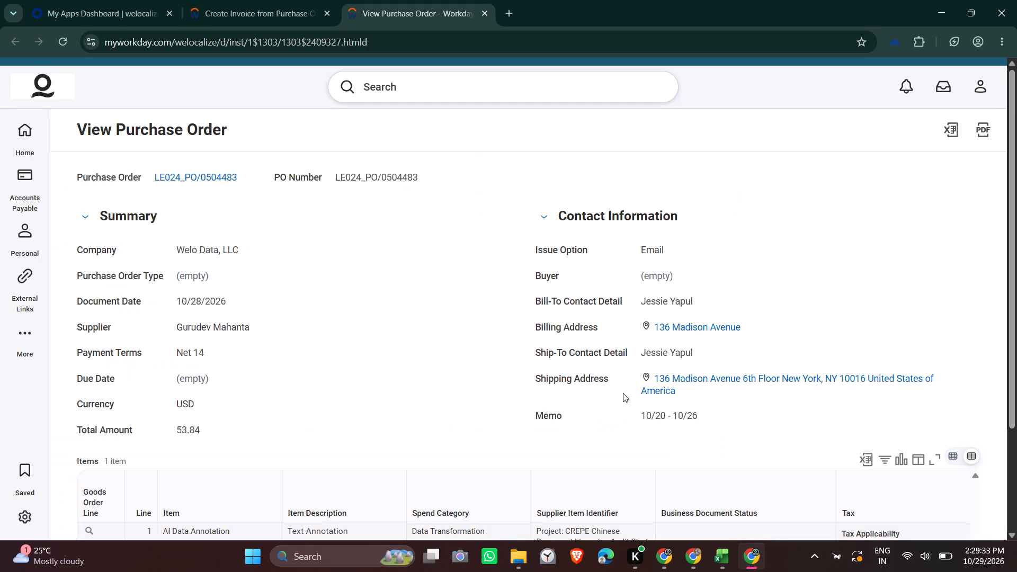
{"action": "left_click_drag", "start_coordinate": [620, 401], "coordinate": [512, 367]}
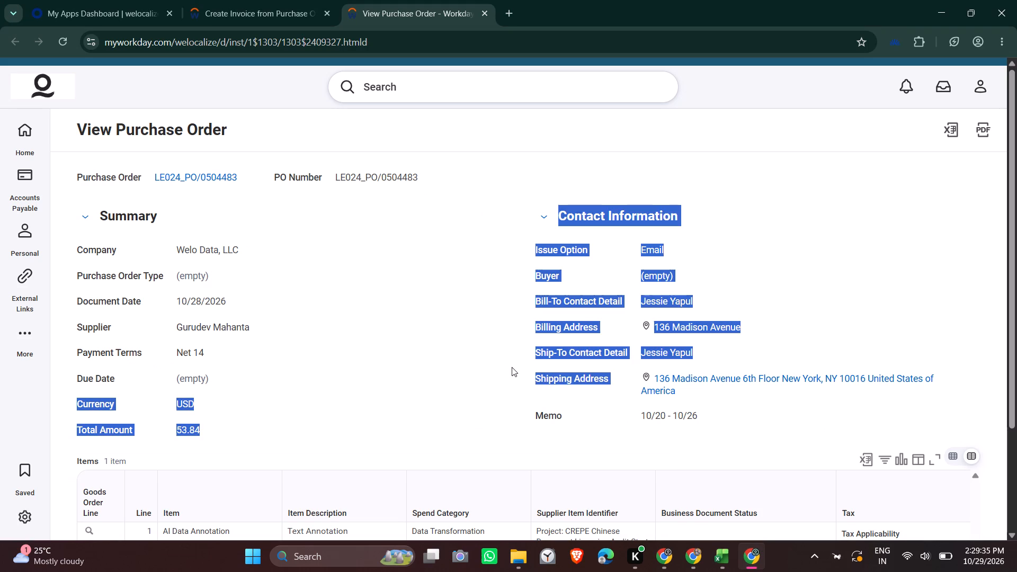
{"action": "left_click_drag", "start_coordinate": [512, 367], "coordinate": [510, 367]}
{"action": "left_click", "coordinate": [510, 367]}
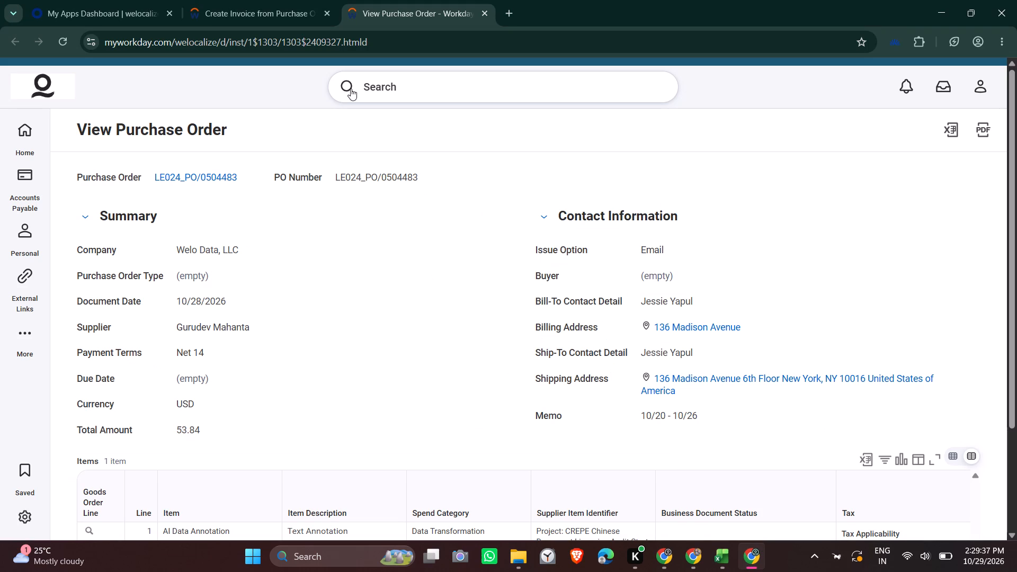
{"action": "left_click", "coordinate": [282, 0]}
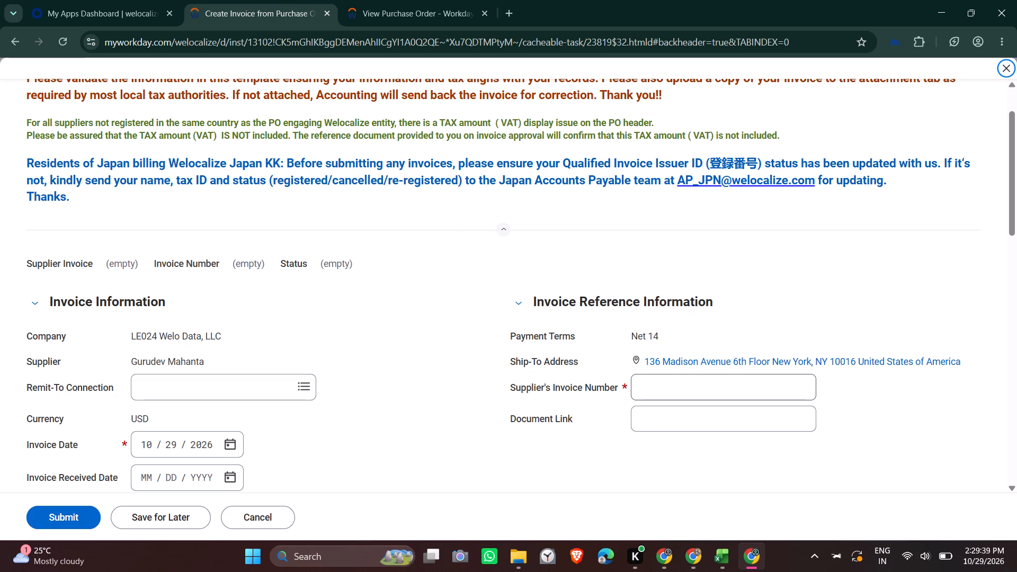
{"action": "left_click", "coordinate": [653, 394]}
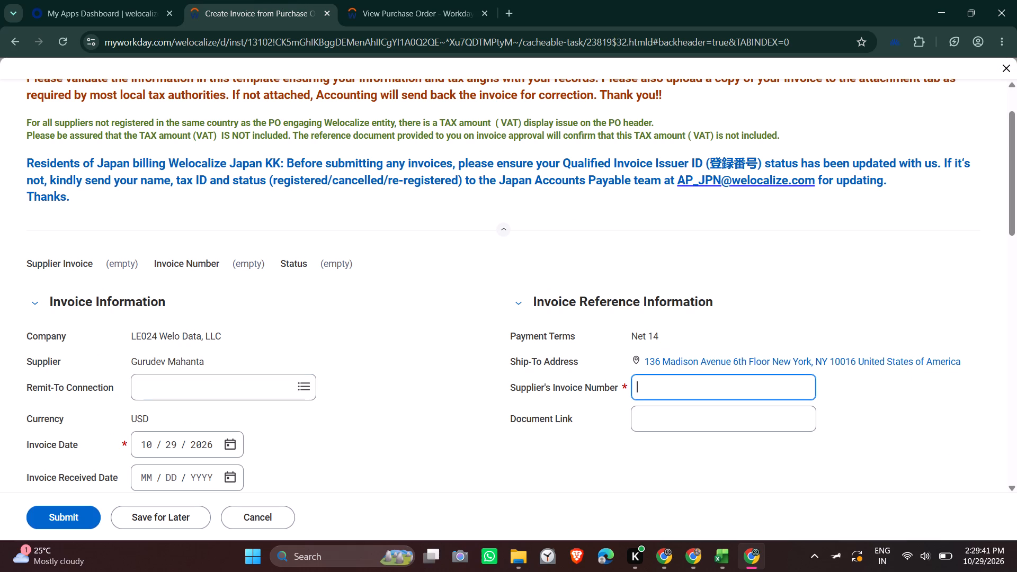
{"action": "key", "text": "ctrl+v"}
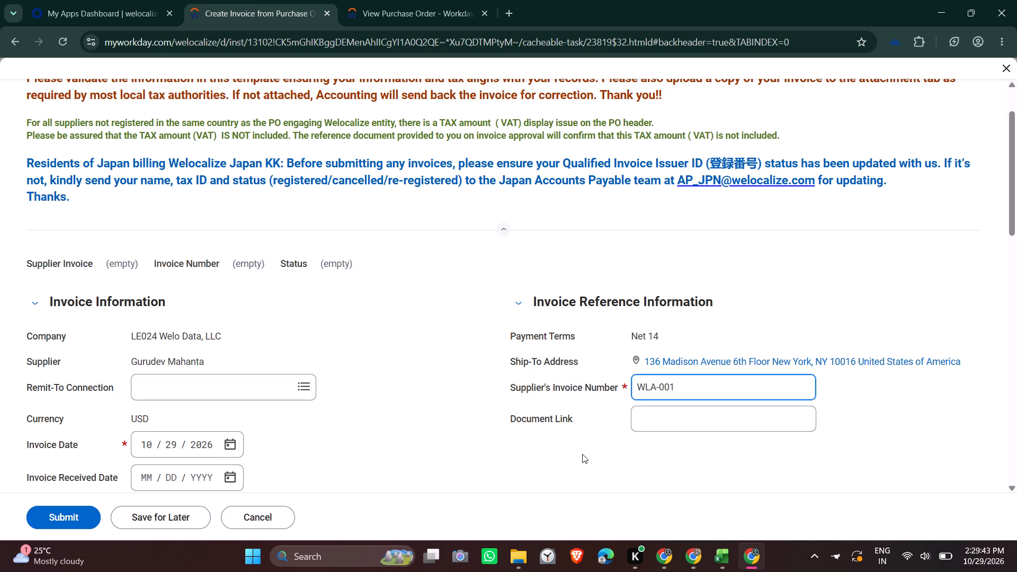
{"action": "left_click", "coordinate": [582, 454]}
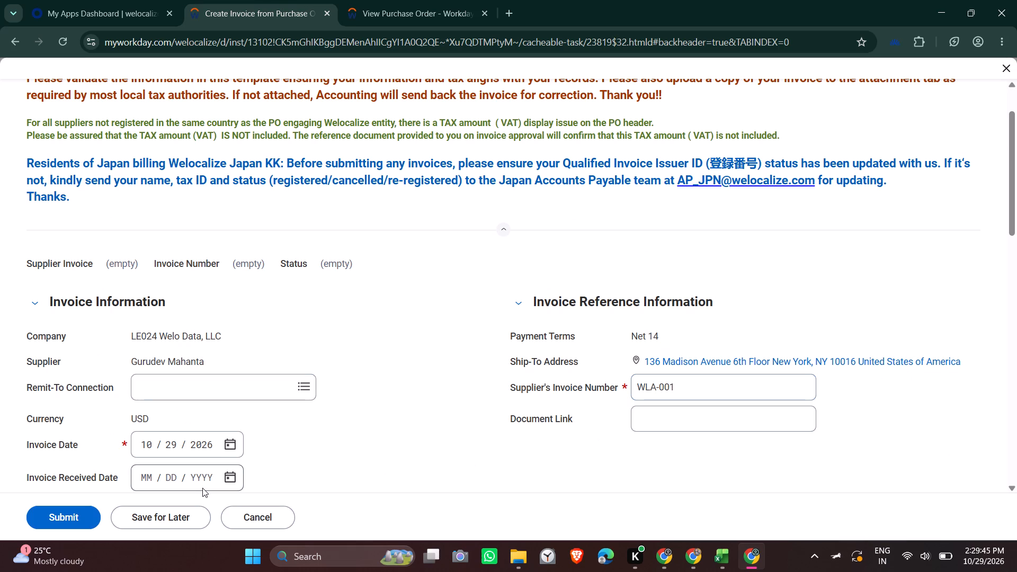
{"action": "left_click", "coordinate": [313, 432]}
Review the invoice form's invoice information, terms and taxes, and invoice lines against the purchase order.
{"action": "scroll", "coordinate": [313, 432], "scroll_direction": "down", "scroll_amount": 1}
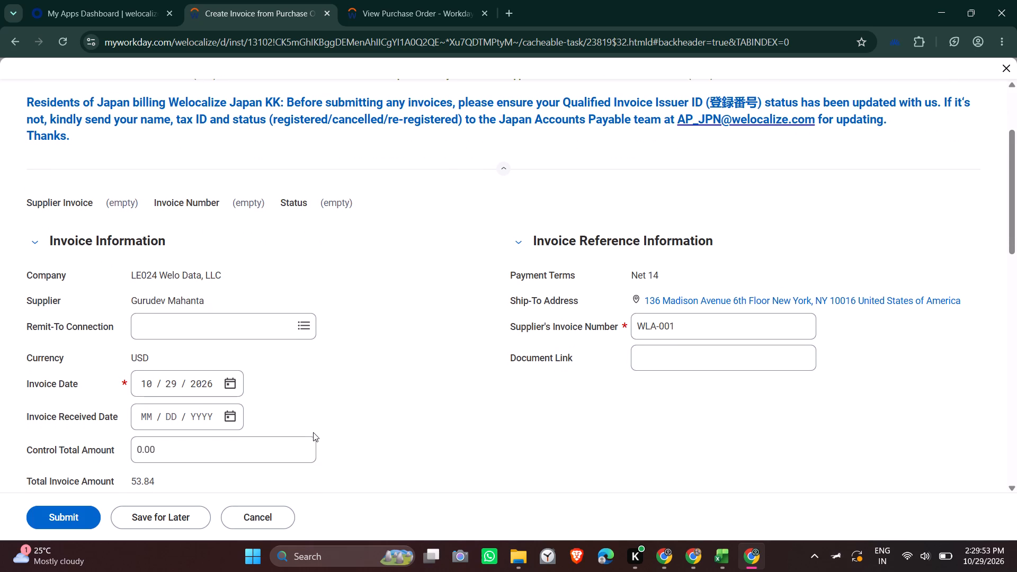
{"action": "scroll", "coordinate": [313, 432], "scroll_direction": "down", "scroll_amount": 1}
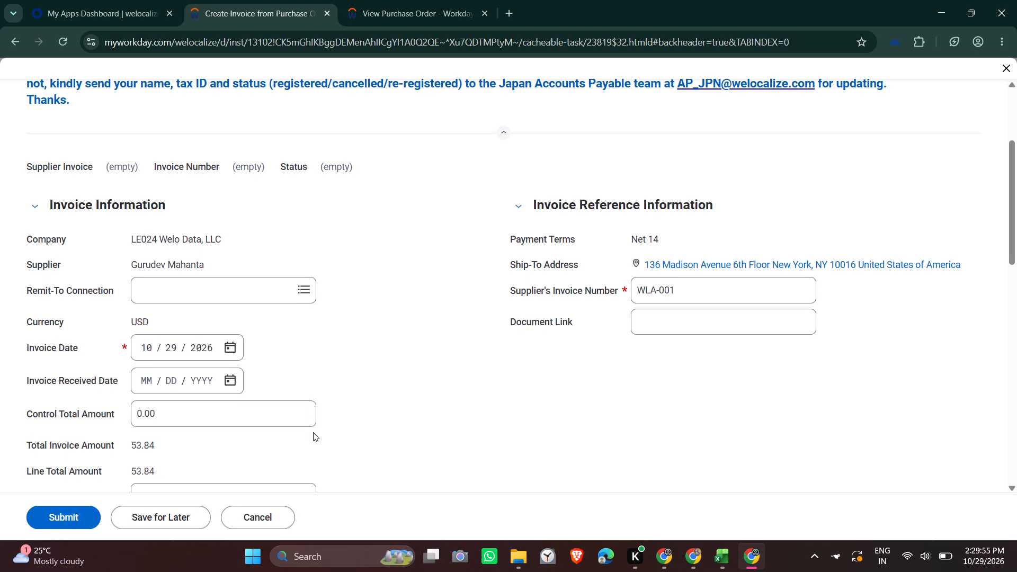
{"action": "scroll", "coordinate": [313, 432], "scroll_direction": "down", "scroll_amount": 2}
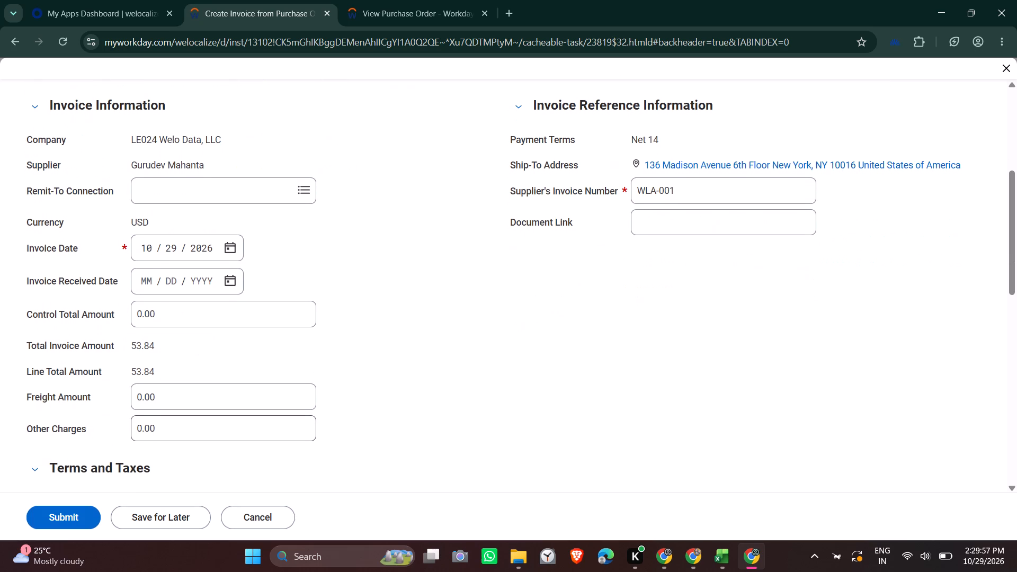
{"action": "scroll", "coordinate": [313, 432], "scroll_direction": "down", "scroll_amount": 1}
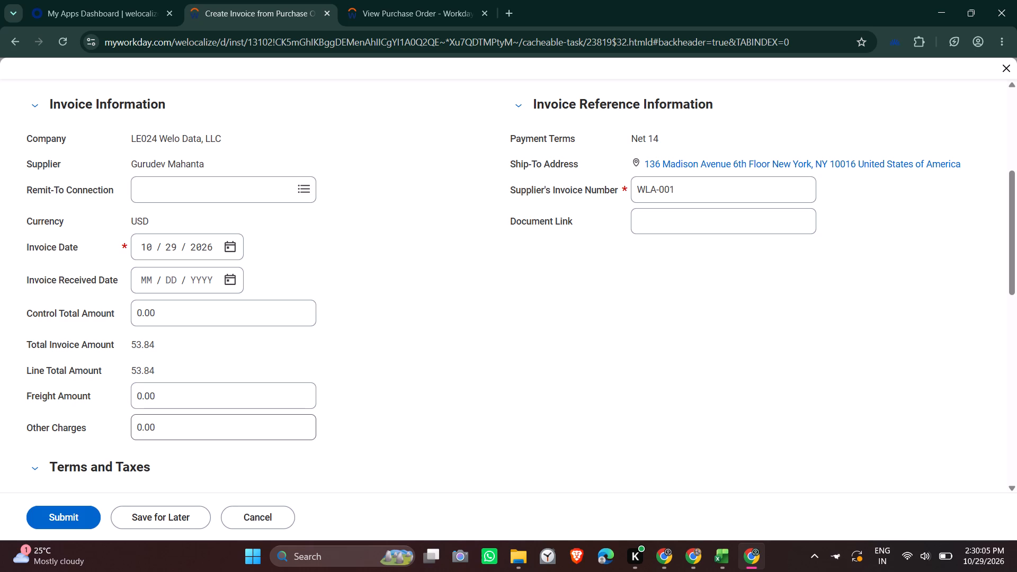
{"action": "scroll", "coordinate": [313, 432], "scroll_direction": "down", "scroll_amount": 2}
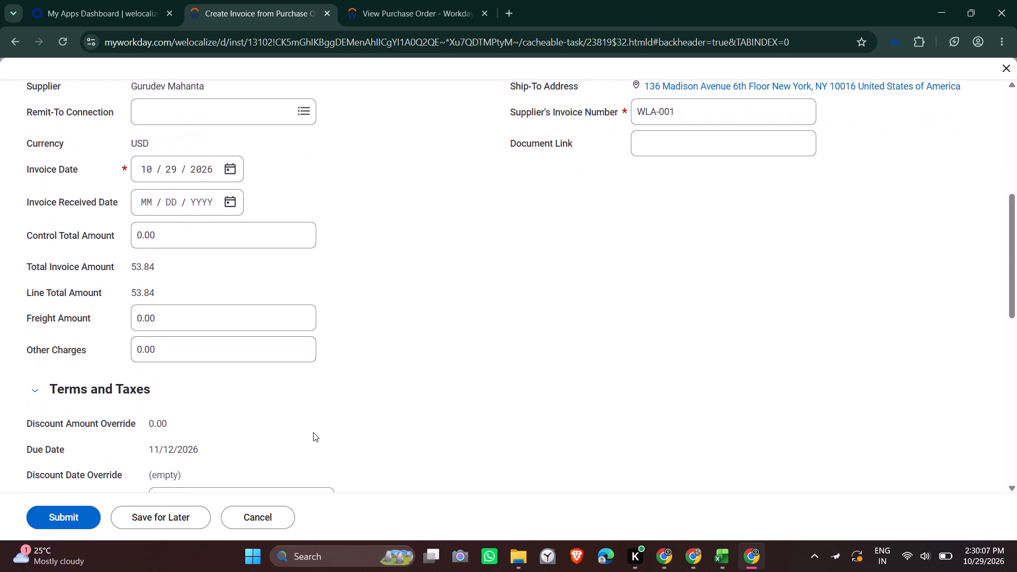
{"action": "scroll", "coordinate": [313, 432], "scroll_direction": "down", "scroll_amount": 3}
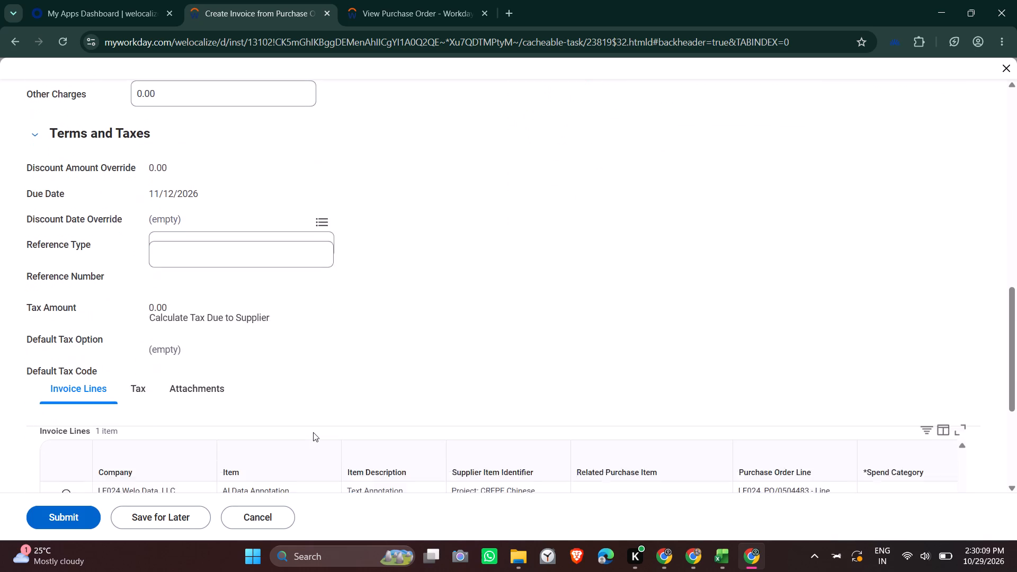
{"action": "scroll", "coordinate": [313, 432], "scroll_direction": "down", "scroll_amount": 2}
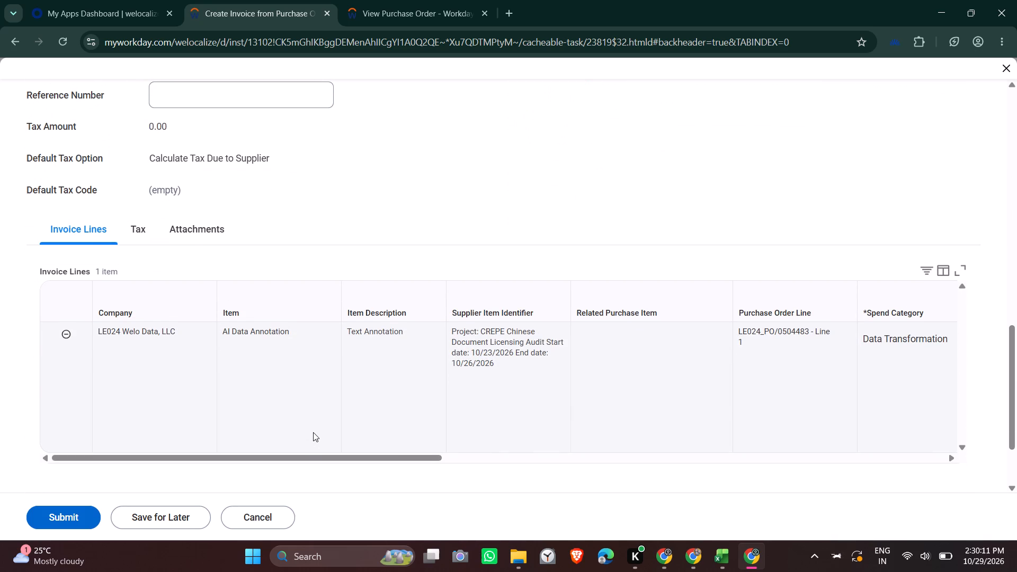
{"action": "scroll", "coordinate": [313, 432], "scroll_direction": "up", "scroll_amount": 5}
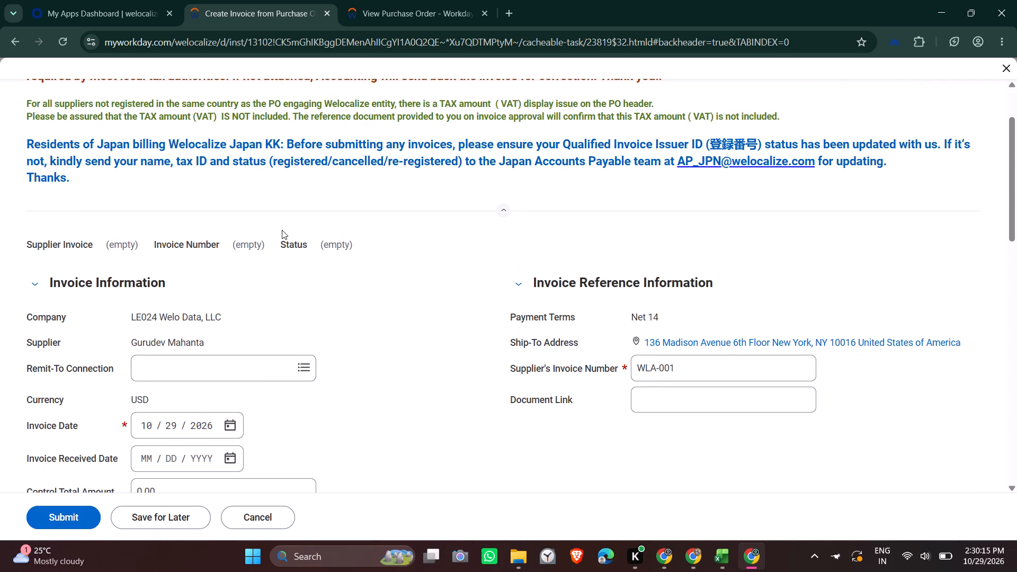
Copy the PO number LE024_PO/0504483 from the View Purchase Order page into the PO # cell C18 of the Excel invoice.
{"action": "left_click", "coordinate": [385, 0]}
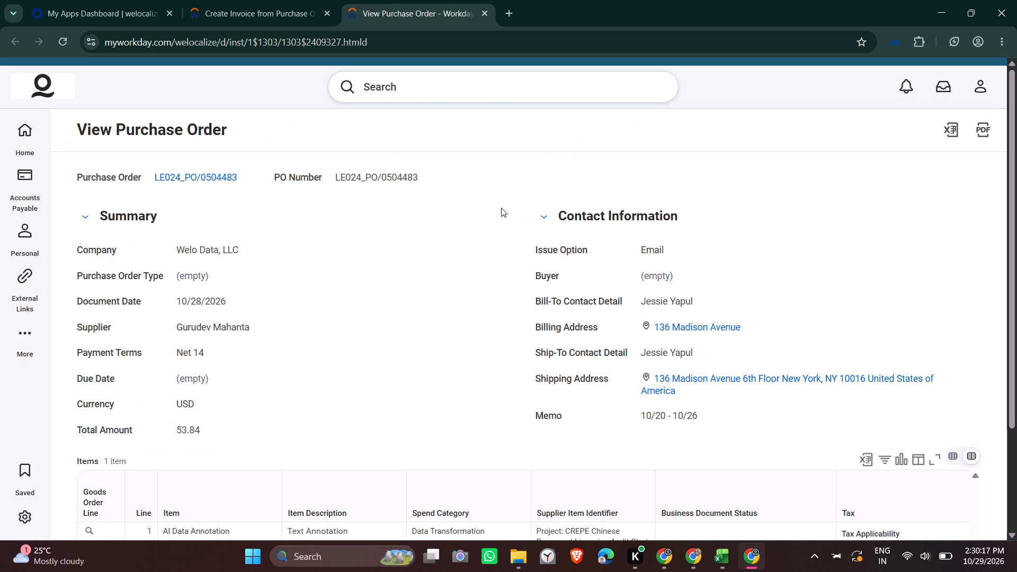
{"action": "triple_click", "coordinate": [340, 176]}
{"action": "right_click", "coordinate": [340, 176]}
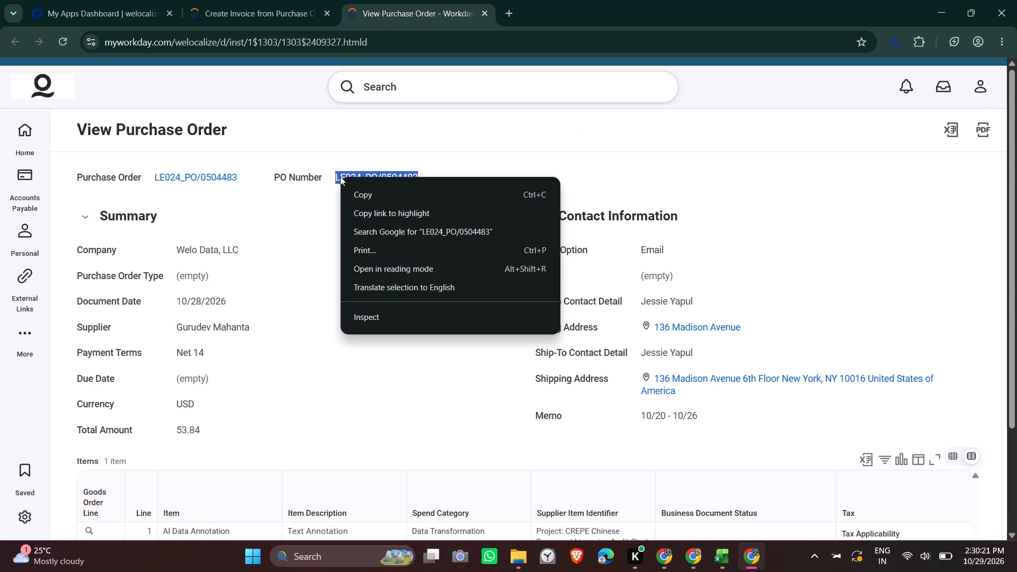
{"action": "left_click", "coordinate": [358, 191]}
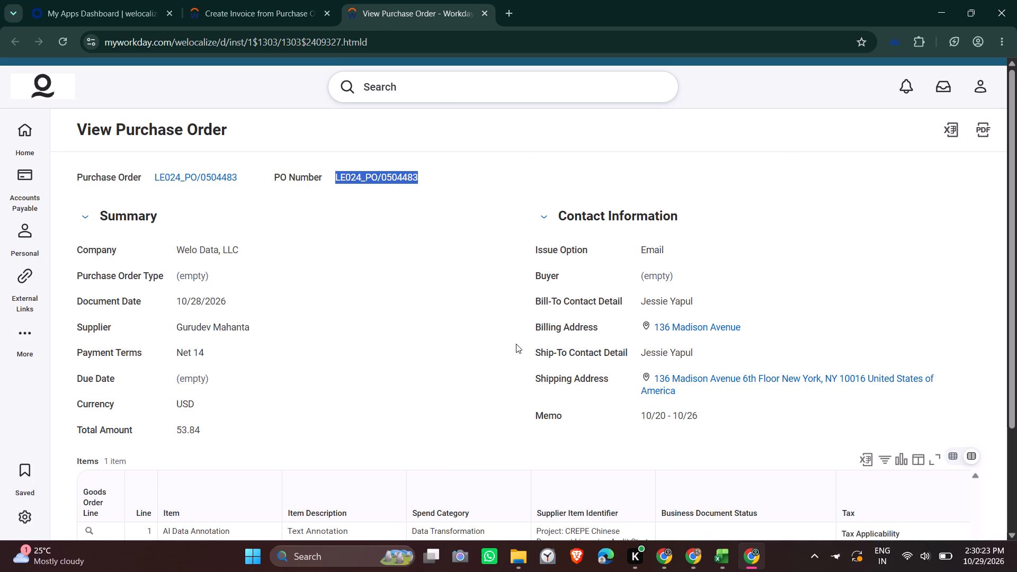
{"action": "left_click", "coordinate": [722, 561]}
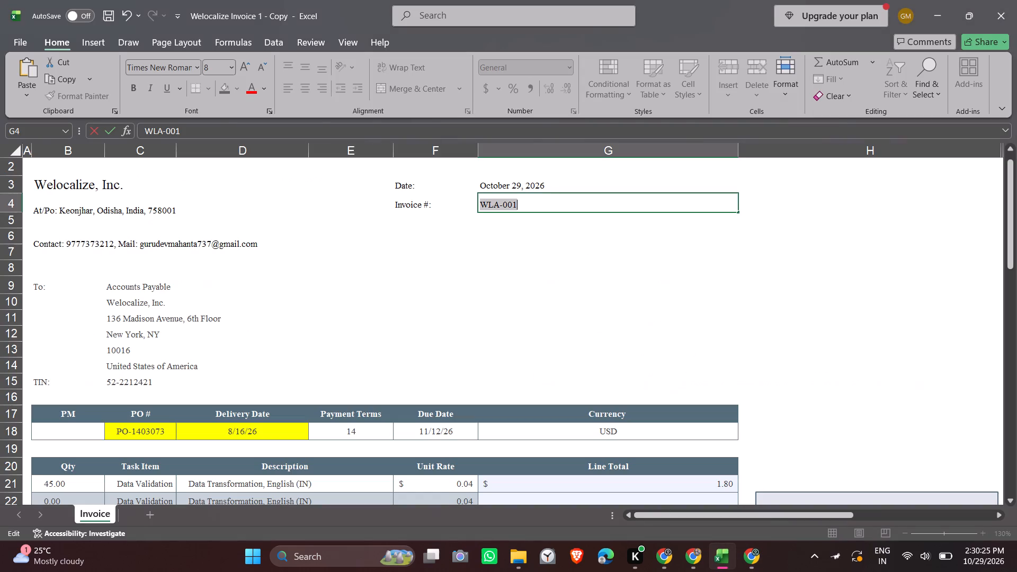
{"action": "left_click", "coordinate": [500, 294]}
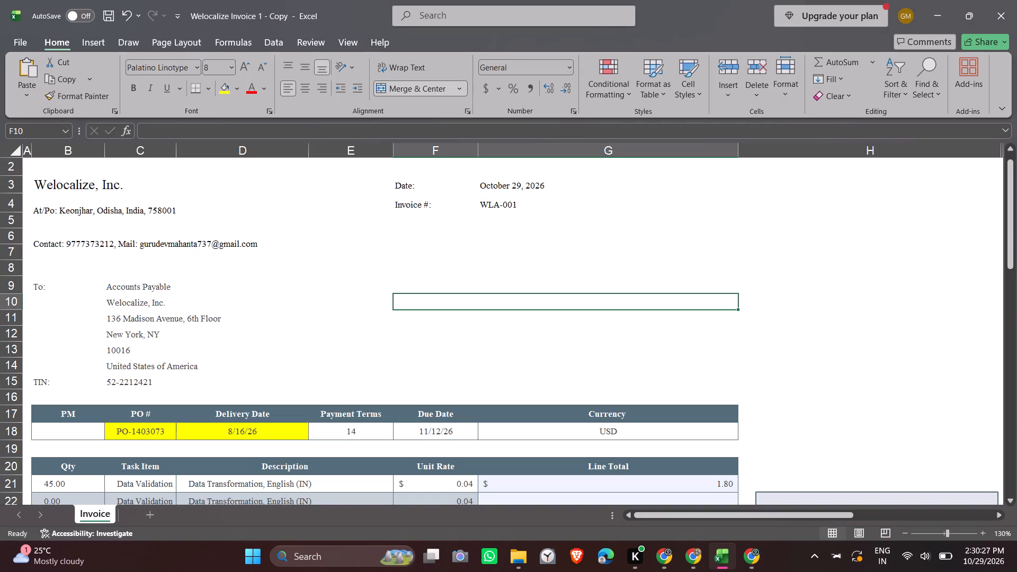
{"action": "triple_click", "coordinate": [145, 432]}
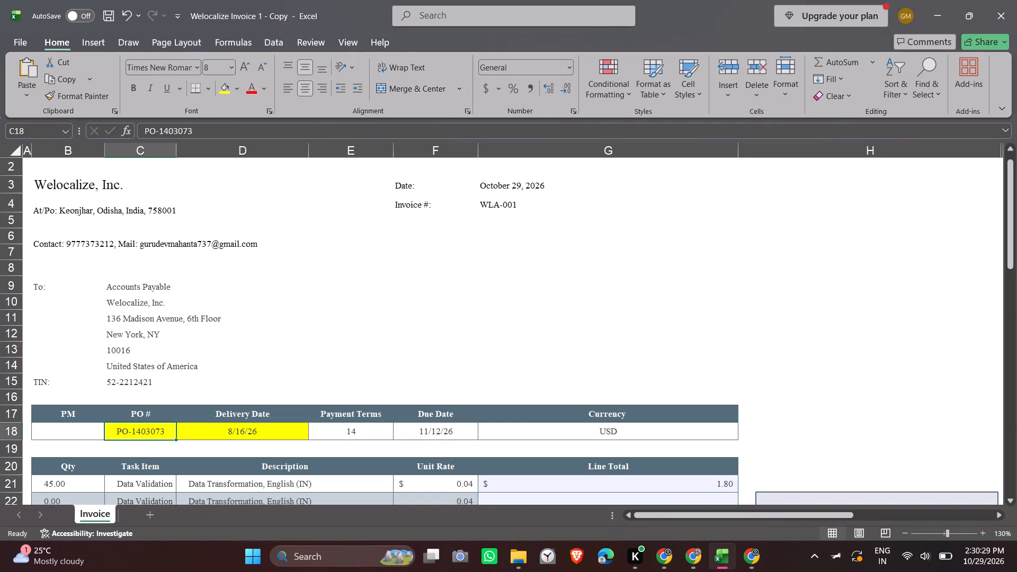
{"action": "double_click", "coordinate": [145, 432]}
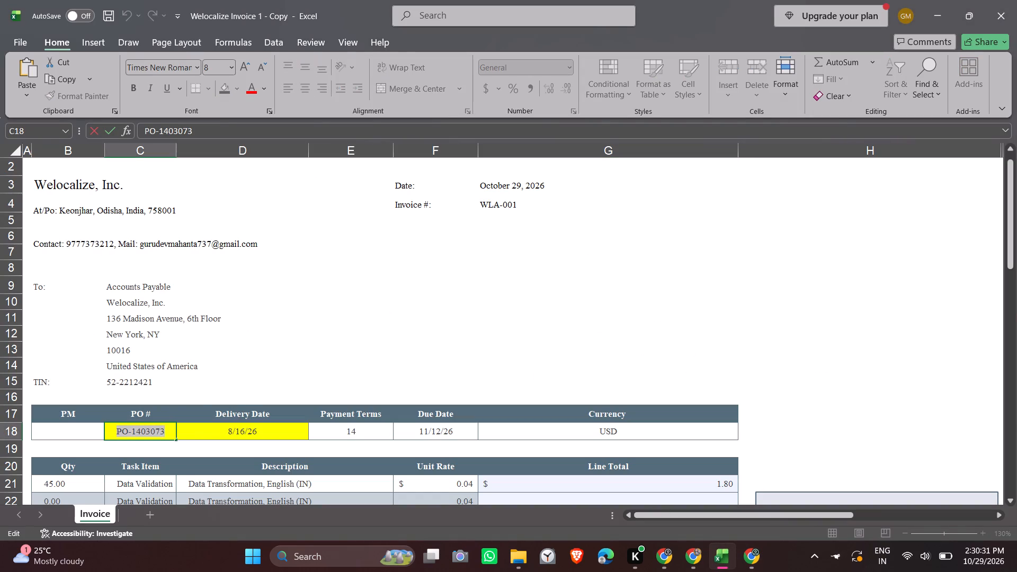
{"action": "key", "text": "ctrl+v"}
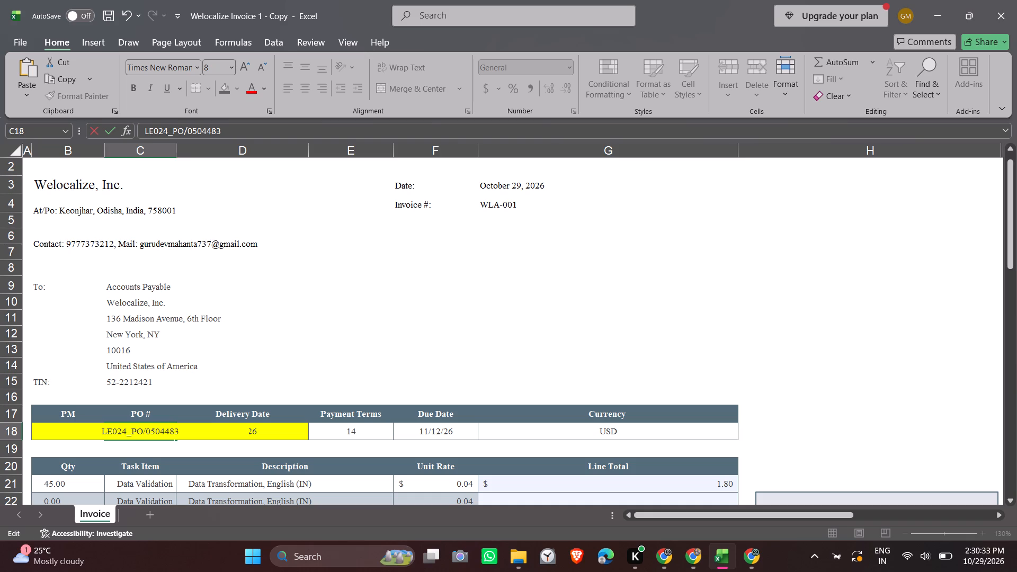
{"action": "left_click", "coordinate": [224, 372]}
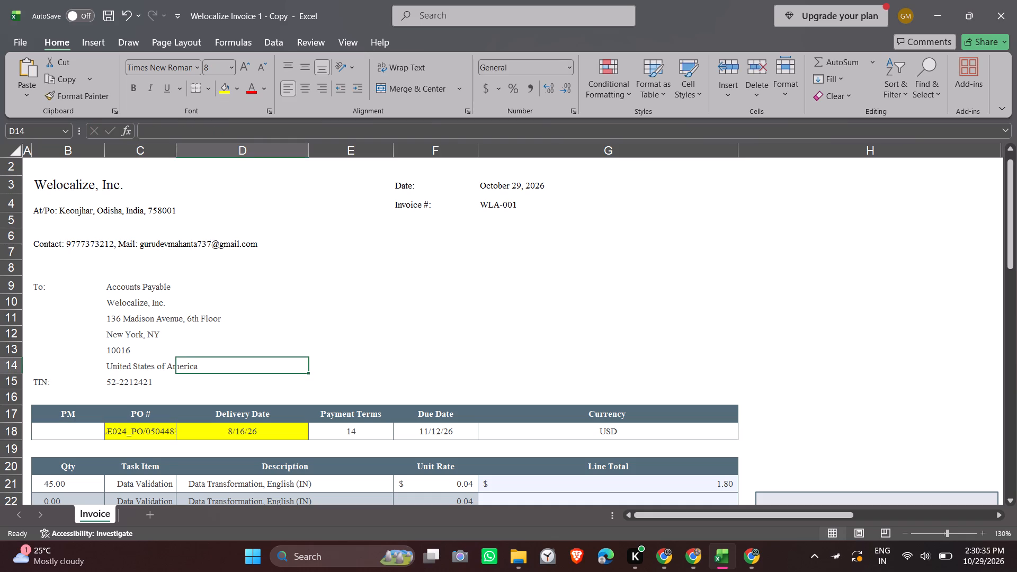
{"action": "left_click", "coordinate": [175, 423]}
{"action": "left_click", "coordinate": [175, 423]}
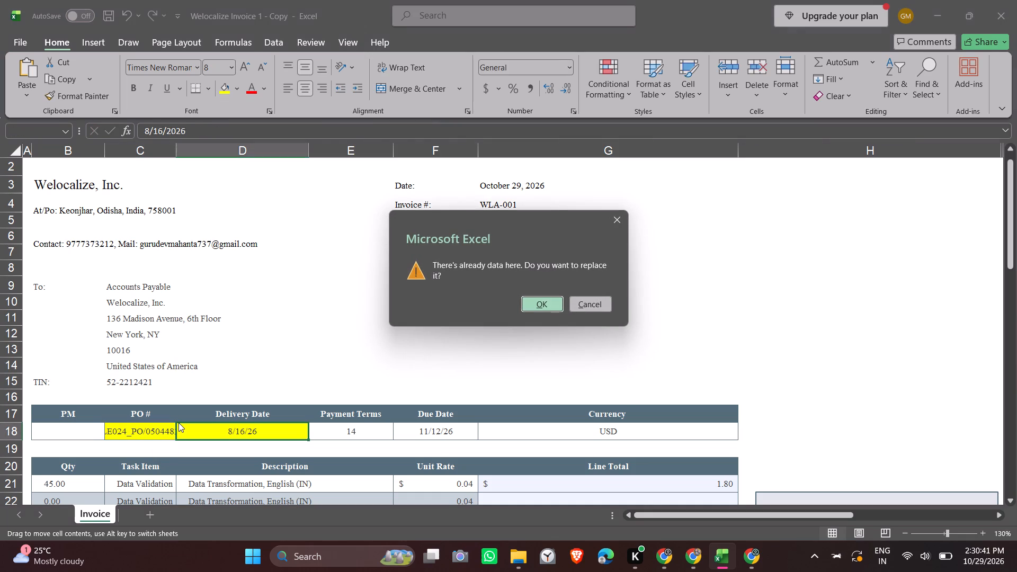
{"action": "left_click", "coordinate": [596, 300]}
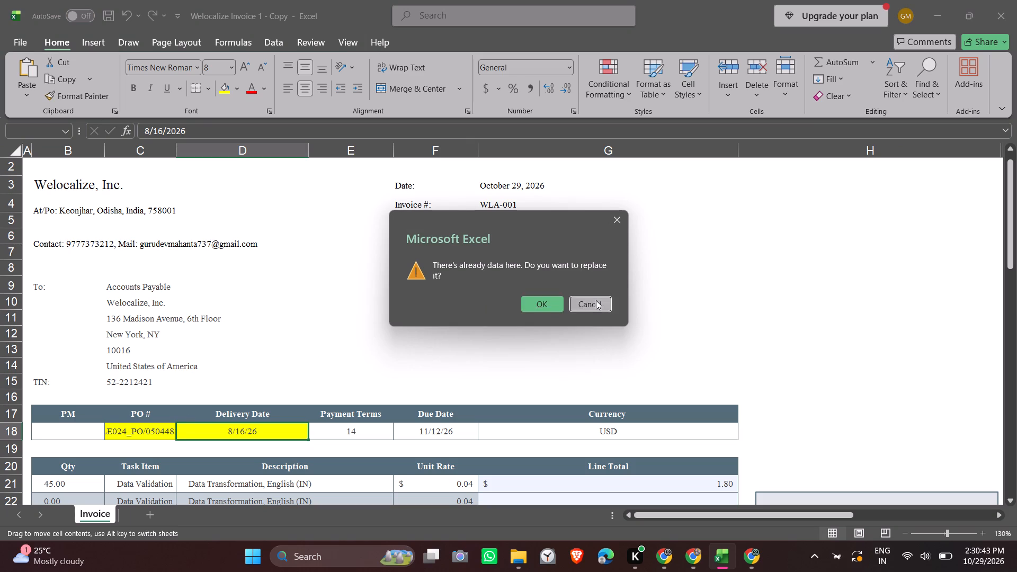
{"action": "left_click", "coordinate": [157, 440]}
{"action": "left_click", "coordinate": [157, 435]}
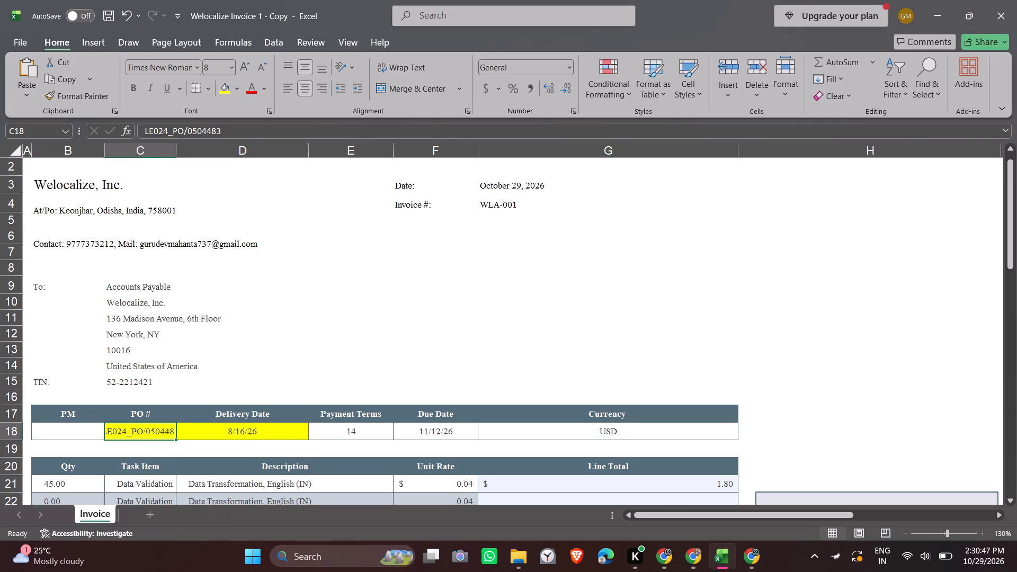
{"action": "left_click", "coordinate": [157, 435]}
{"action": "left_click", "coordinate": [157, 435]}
Widen column C to about 13 so the full PO number fits in its cell.
{"action": "left_click_drag", "start_coordinate": [176, 151], "coordinate": [184, 151]}
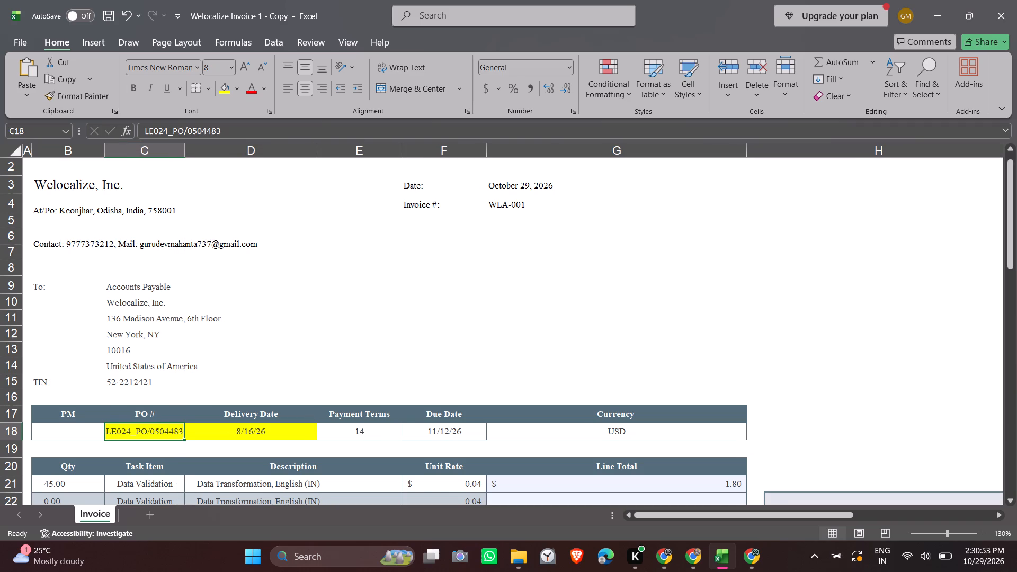
{"action": "left_click_drag", "start_coordinate": [184, 151], "coordinate": [190, 151]}
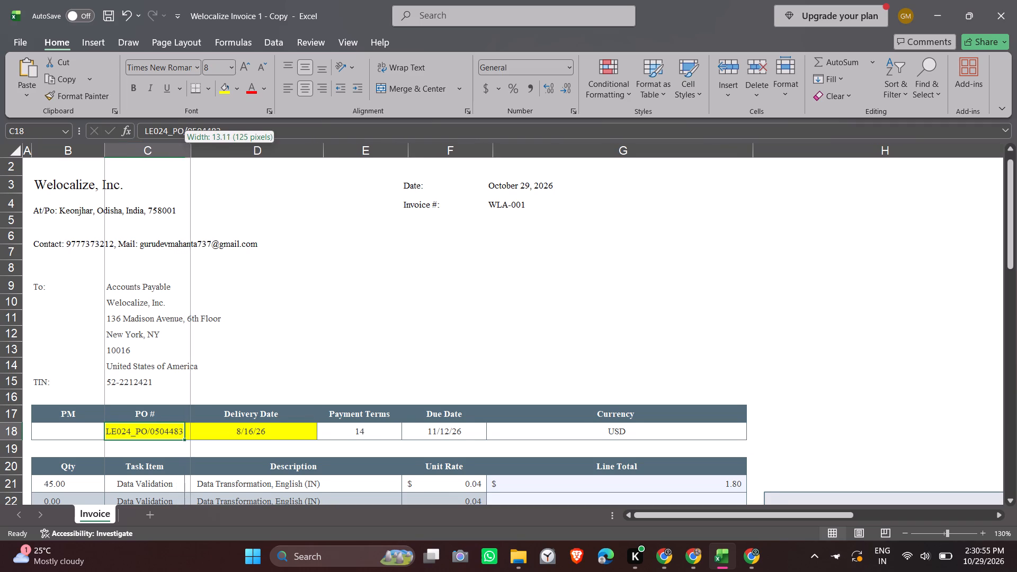
{"action": "left_click_drag", "start_coordinate": [190, 151], "coordinate": [191, 151]}
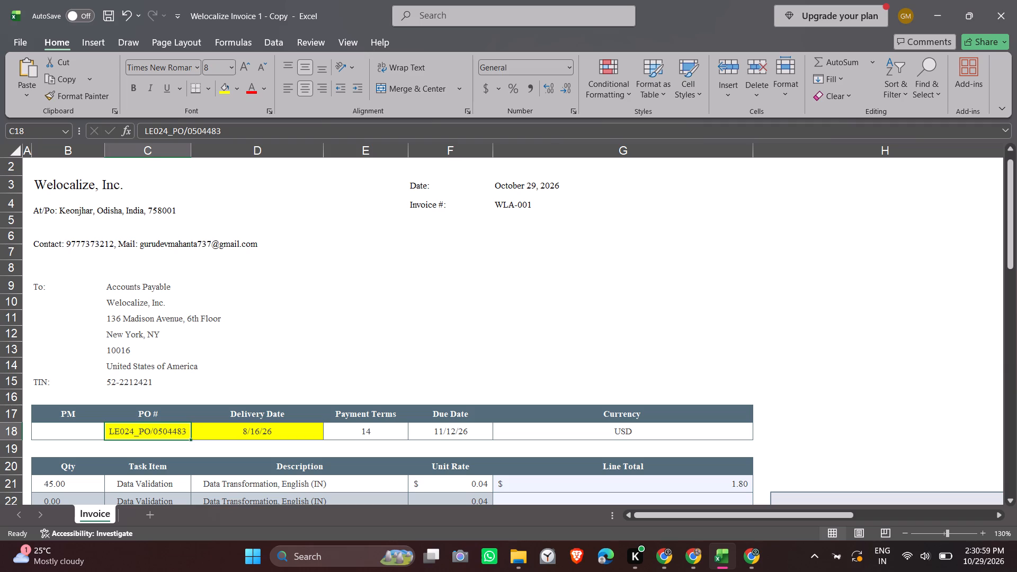
Switch back to Chrome and examine the purchase order's summary, memo and item line details.
{"action": "left_click", "coordinate": [744, 550]}
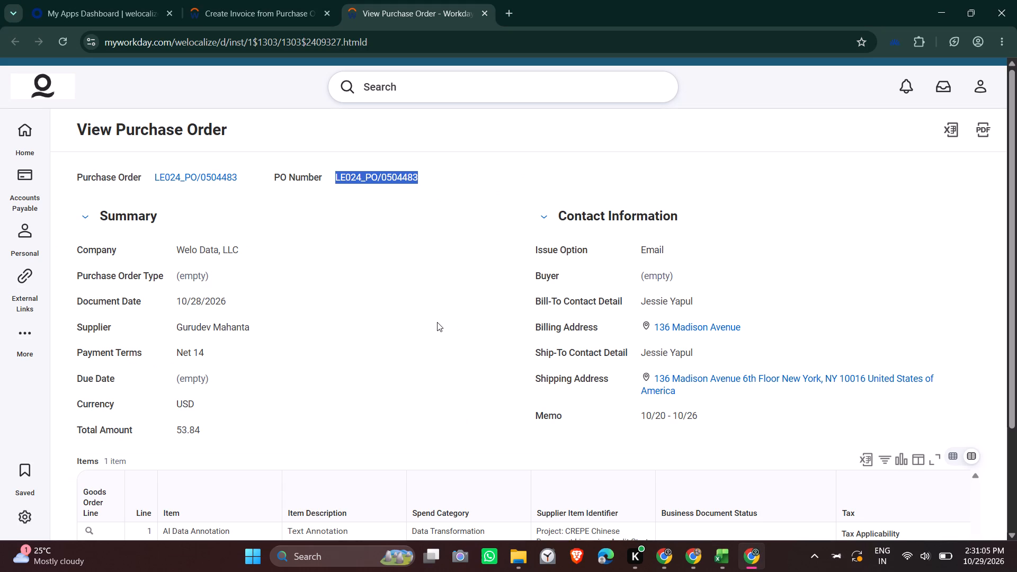
{"action": "left_click", "coordinate": [437, 322]}
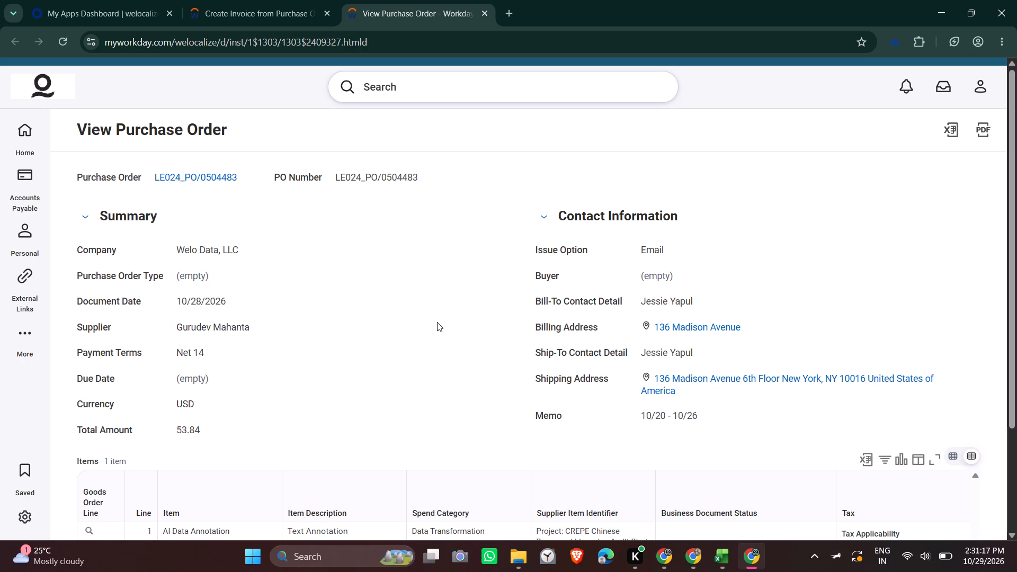
{"action": "scroll", "coordinate": [437, 322], "scroll_direction": "down", "scroll_amount": 2}
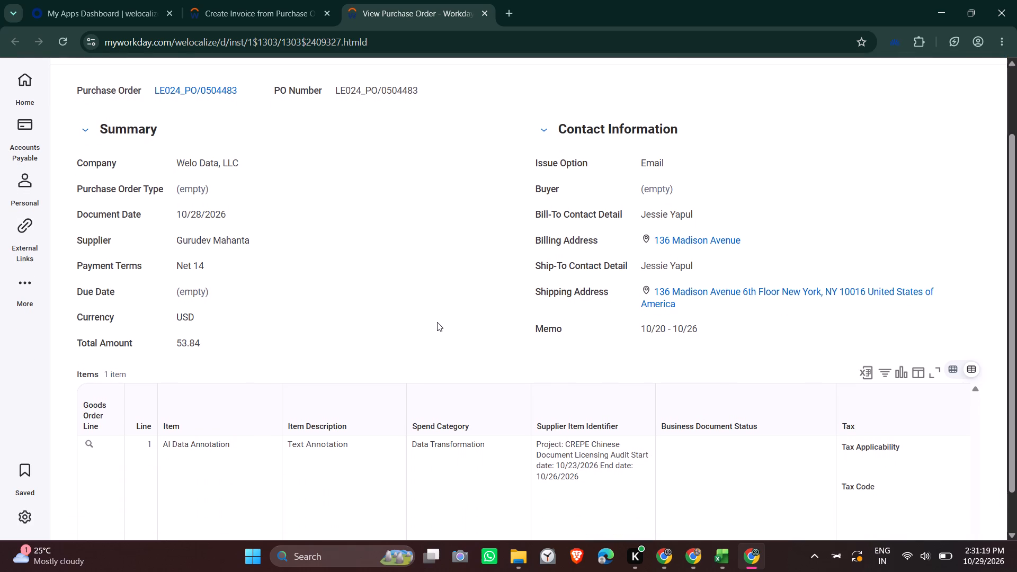
{"action": "scroll", "coordinate": [437, 322], "scroll_direction": "down", "scroll_amount": 2}
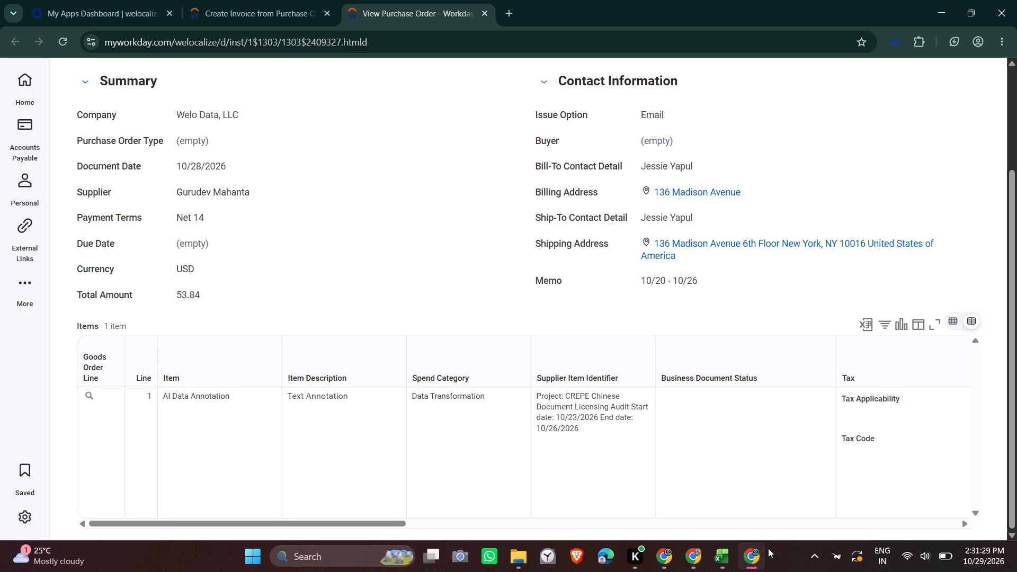
Find the earlier Welocalize Invoice 8 PDF in the Downloads folder and open it to examine as a reference.
{"action": "left_click", "coordinate": [509, 553]}
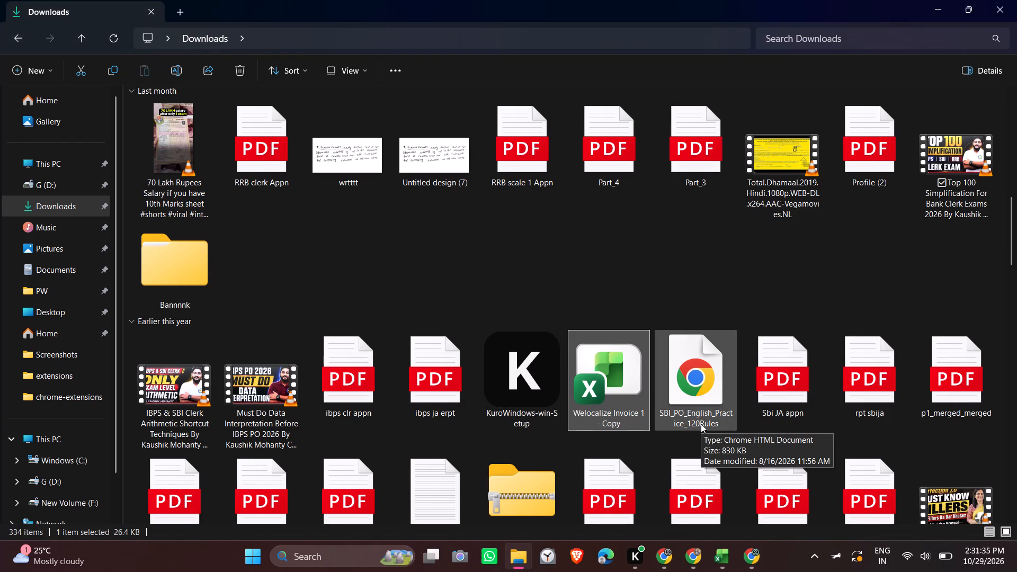
{"action": "scroll", "coordinate": [701, 424], "scroll_direction": "down", "scroll_amount": 2}
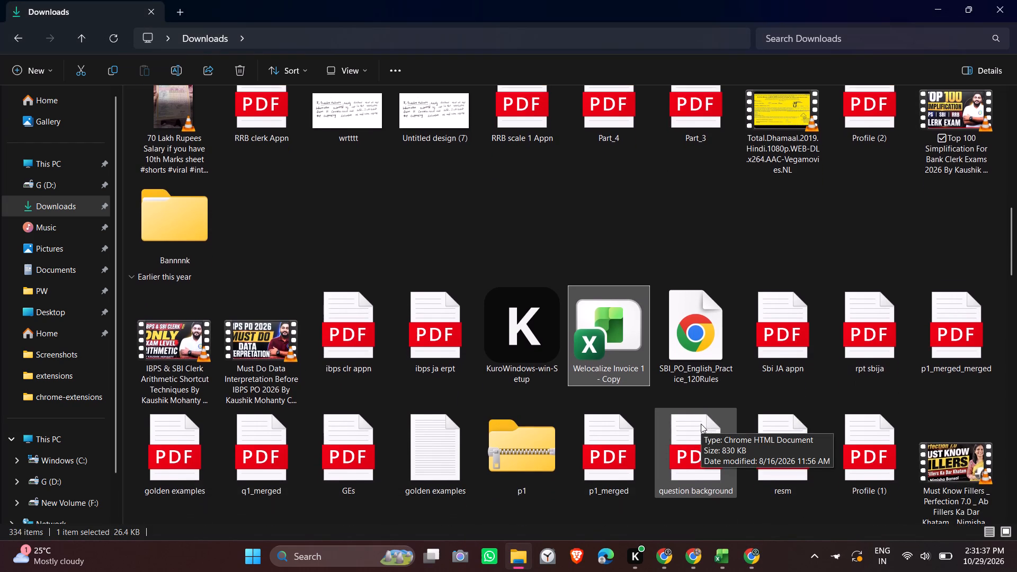
{"action": "scroll", "coordinate": [701, 424], "scroll_direction": "down", "scroll_amount": 1}
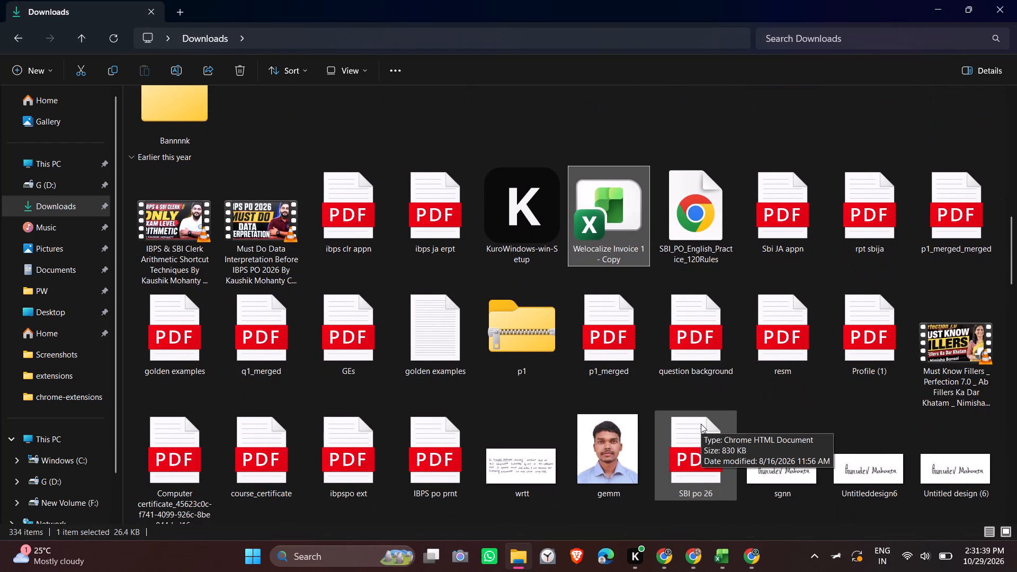
{"action": "scroll", "coordinate": [701, 424], "scroll_direction": "down", "scroll_amount": 1}
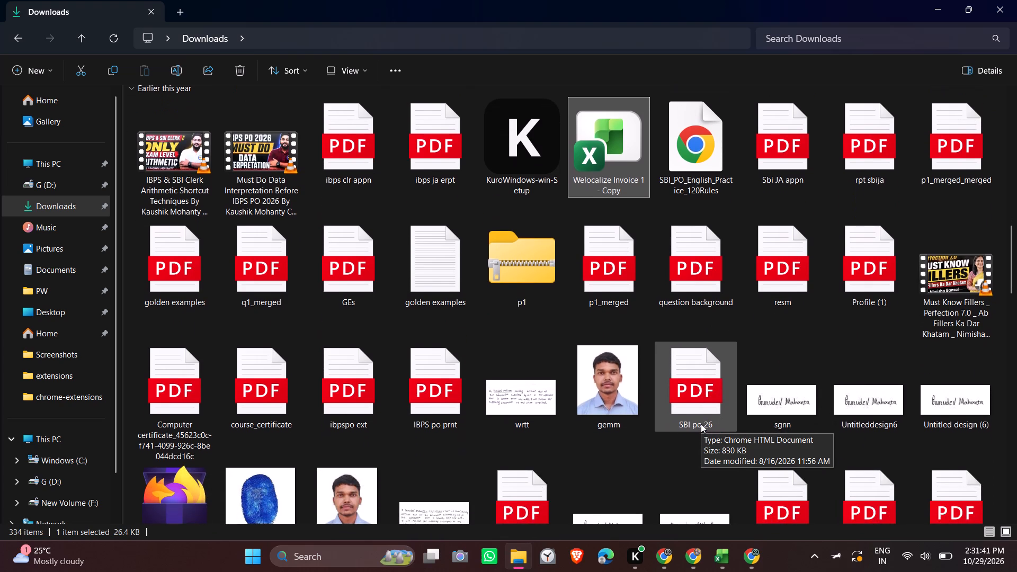
{"action": "scroll", "coordinate": [701, 424], "scroll_direction": "down", "scroll_amount": 3}
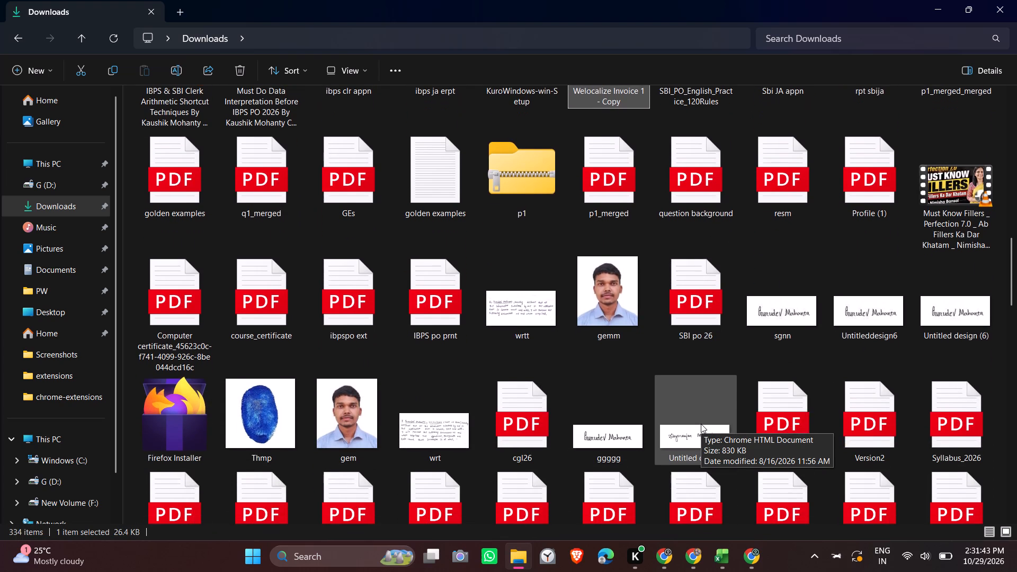
{"action": "scroll", "coordinate": [701, 424], "scroll_direction": "down", "scroll_amount": 1}
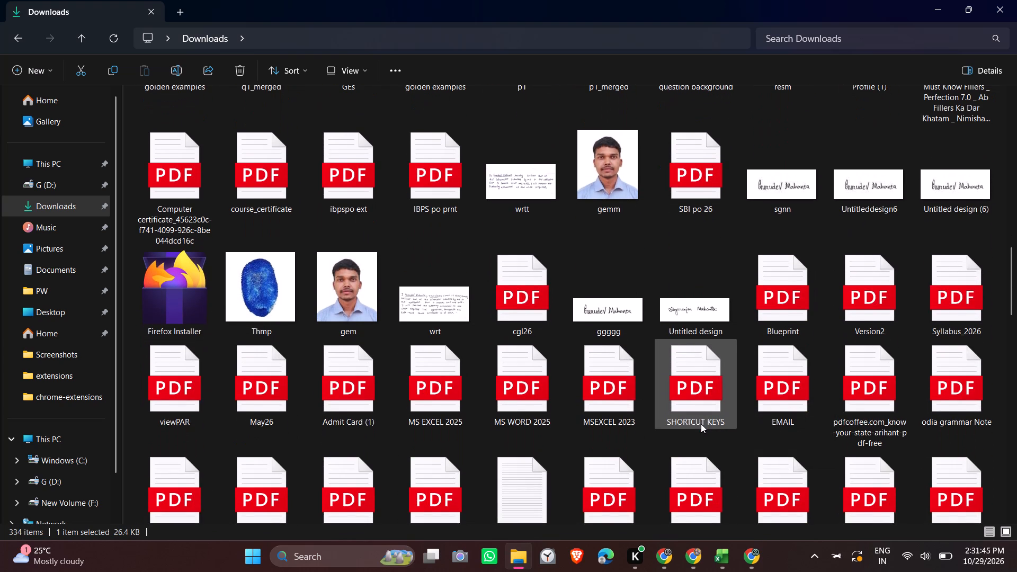
{"action": "scroll", "coordinate": [701, 424], "scroll_direction": "down", "scroll_amount": 1}
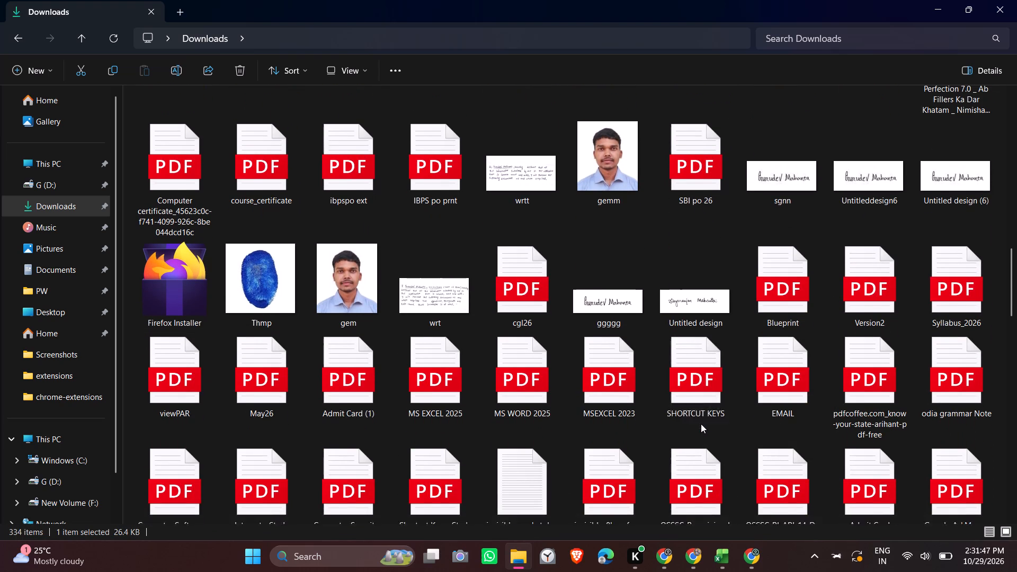
{"action": "scroll", "coordinate": [701, 424], "scroll_direction": "down", "scroll_amount": 3}
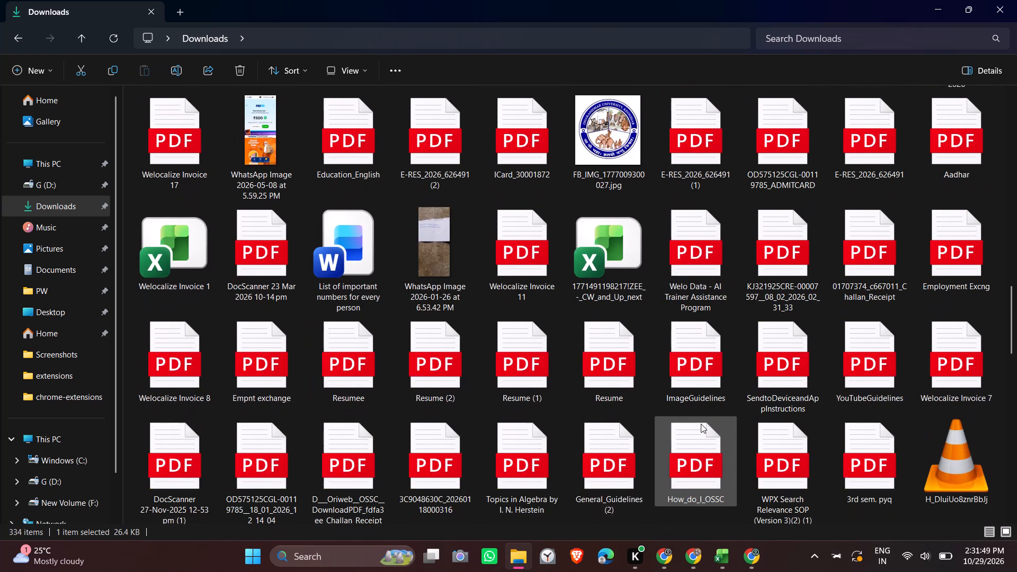
{"action": "scroll", "coordinate": [701, 424], "scroll_direction": "down", "scroll_amount": 2}
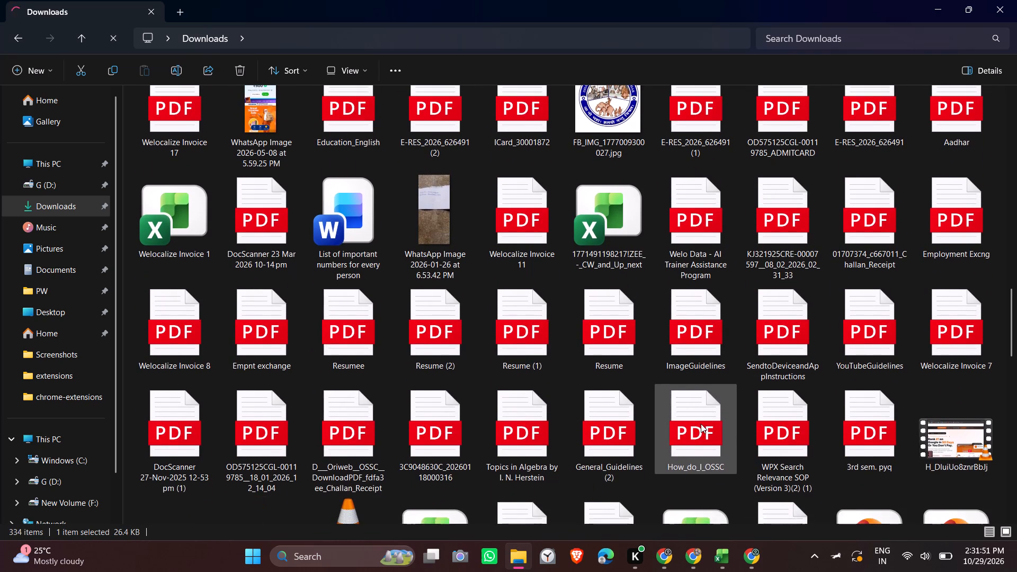
{"action": "double_click", "coordinate": [198, 367]}
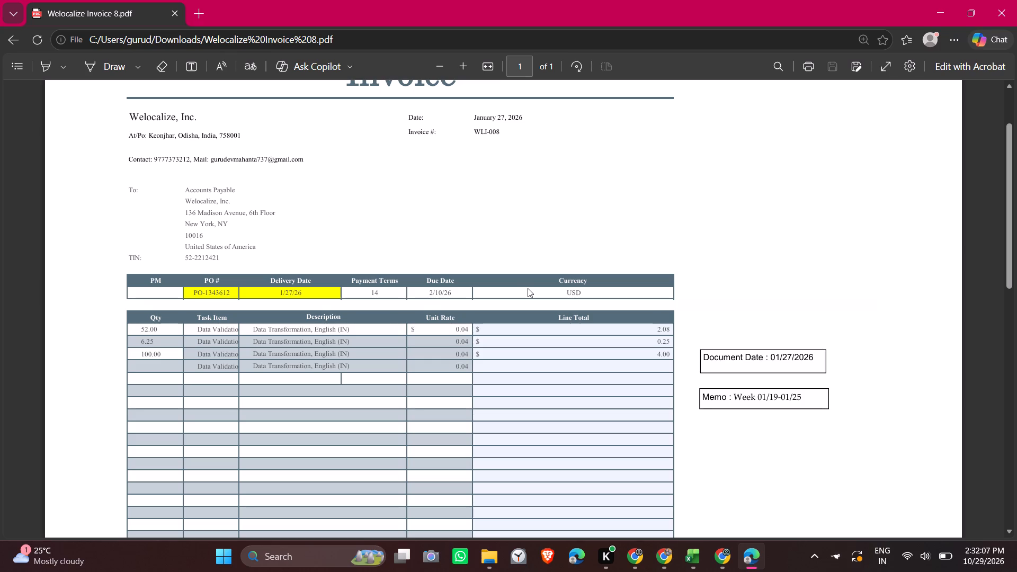
{"action": "left_click", "coordinate": [930, 0]}
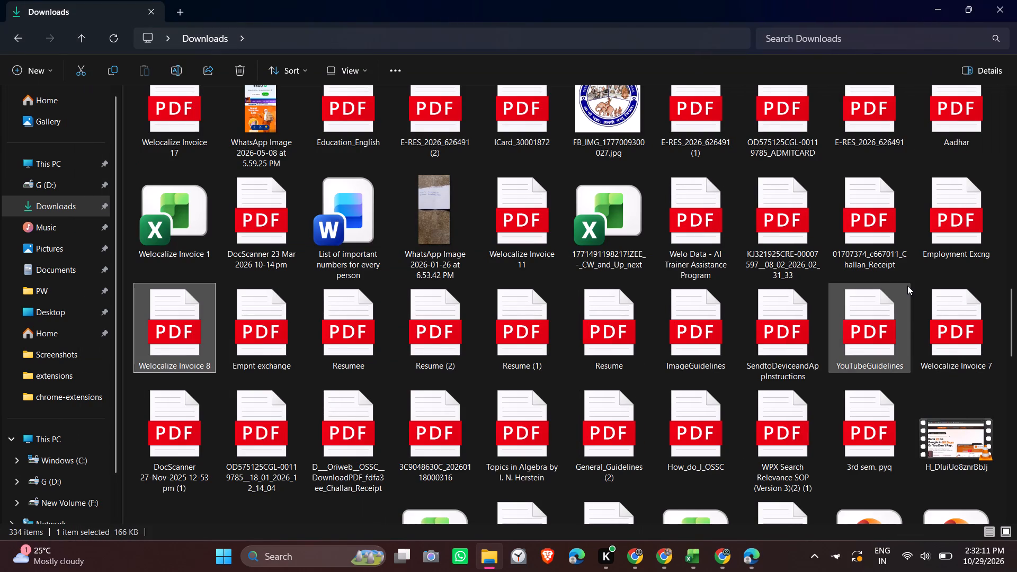
{"action": "left_click", "coordinate": [746, 560]}
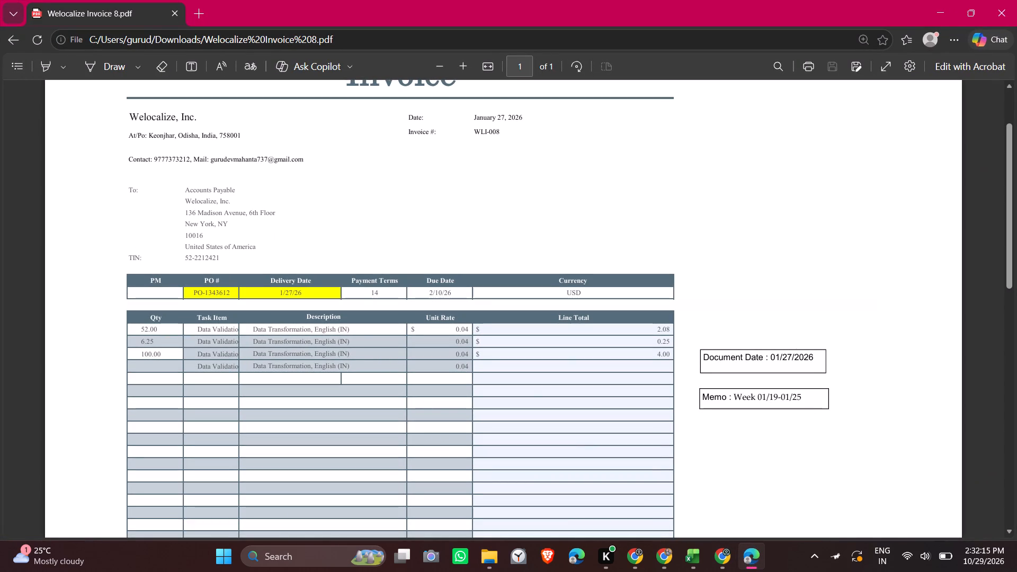
Switch to the Excel invoice and set the Delivery Date in cell D18 to 10/29/2026.
{"action": "left_click", "coordinate": [692, 567]}
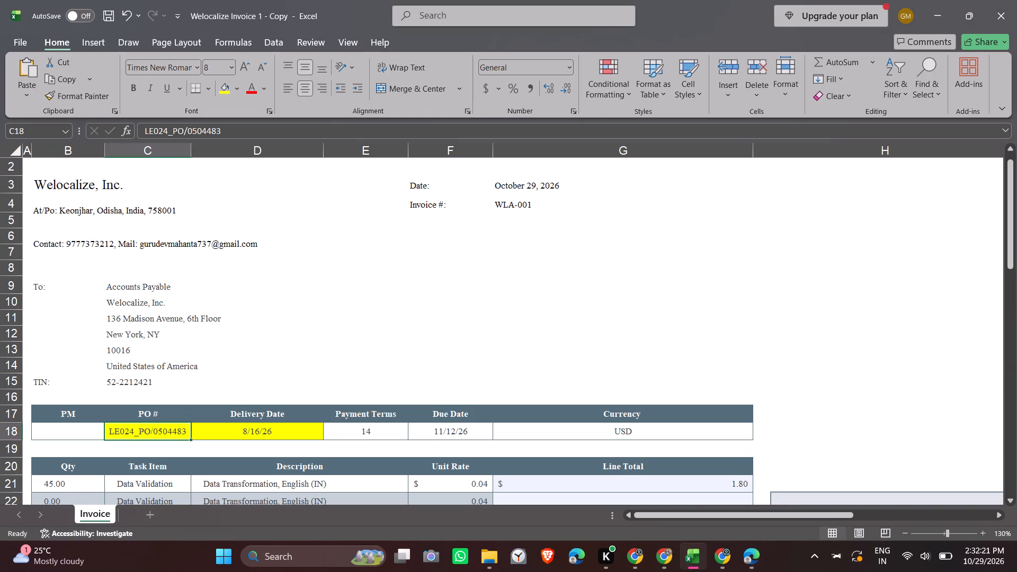
{"action": "left_click", "coordinate": [269, 427]}
{"action": "double_click", "coordinate": [269, 427]}
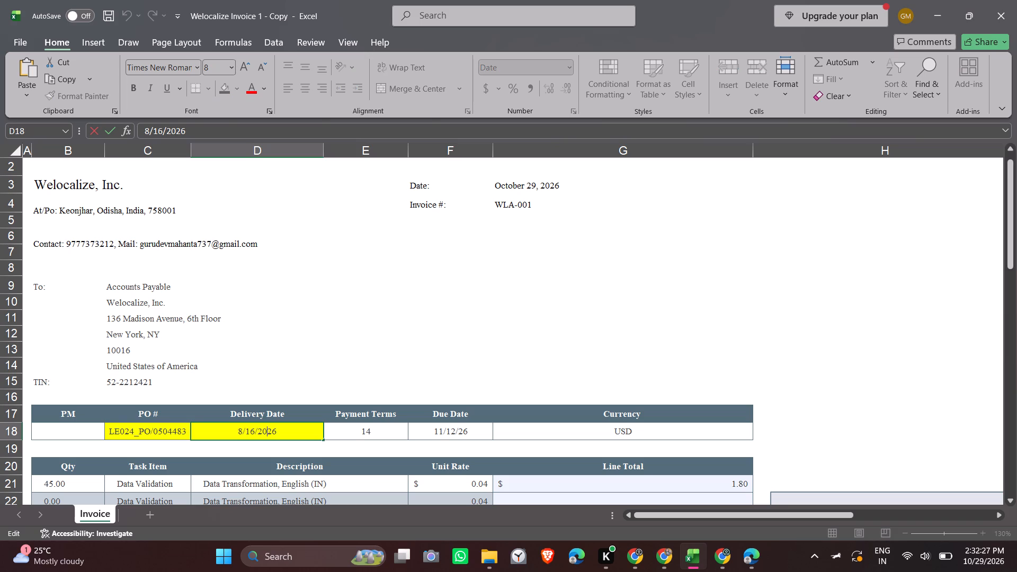
{"action": "key", "text": "Left"}
{"action": "key", "text": "Left"}
{"action": "key", "text": "Left"}
{"action": "key", "text": "BackSpace"}
{"action": "key", "text": "BackSpace"}
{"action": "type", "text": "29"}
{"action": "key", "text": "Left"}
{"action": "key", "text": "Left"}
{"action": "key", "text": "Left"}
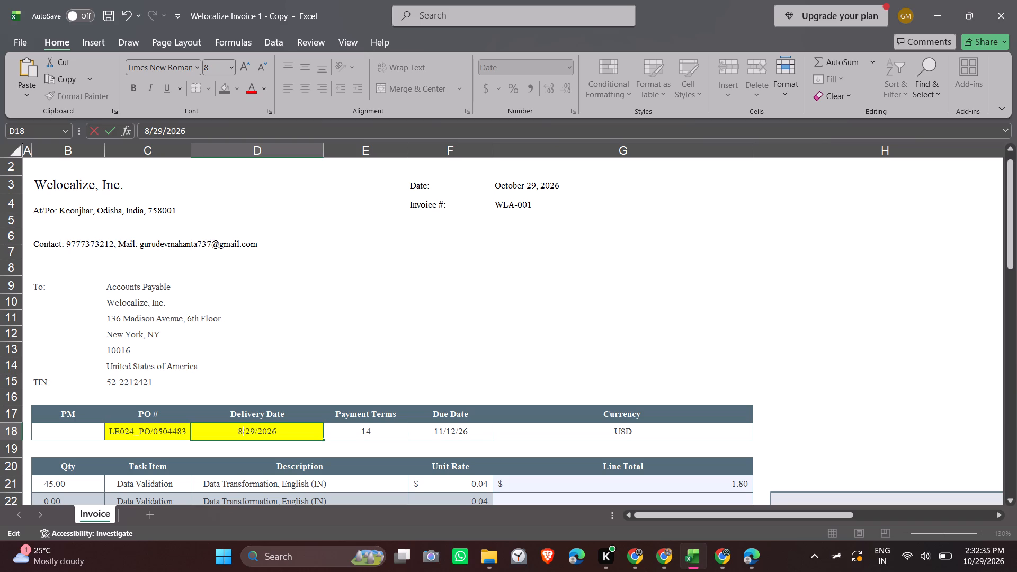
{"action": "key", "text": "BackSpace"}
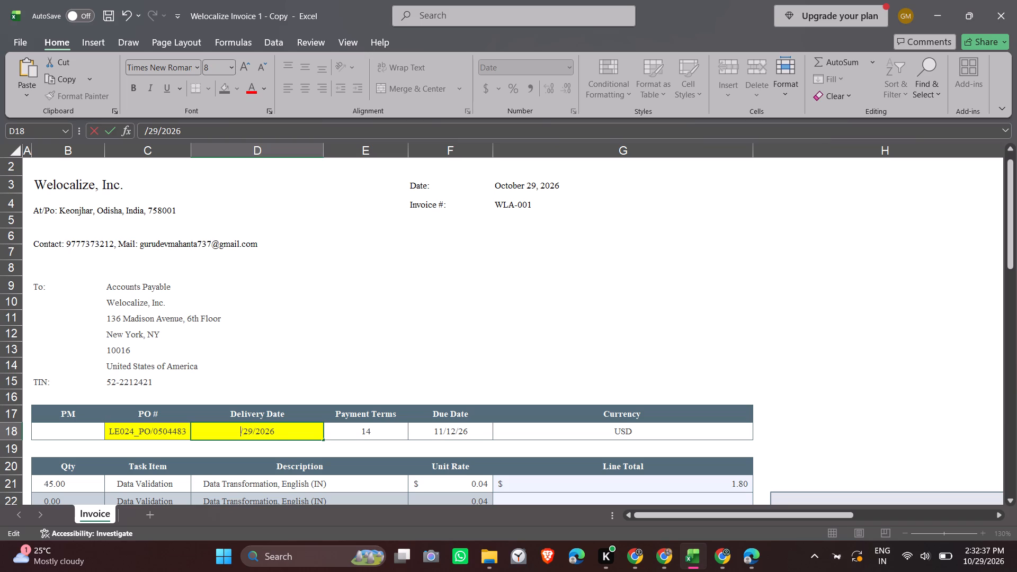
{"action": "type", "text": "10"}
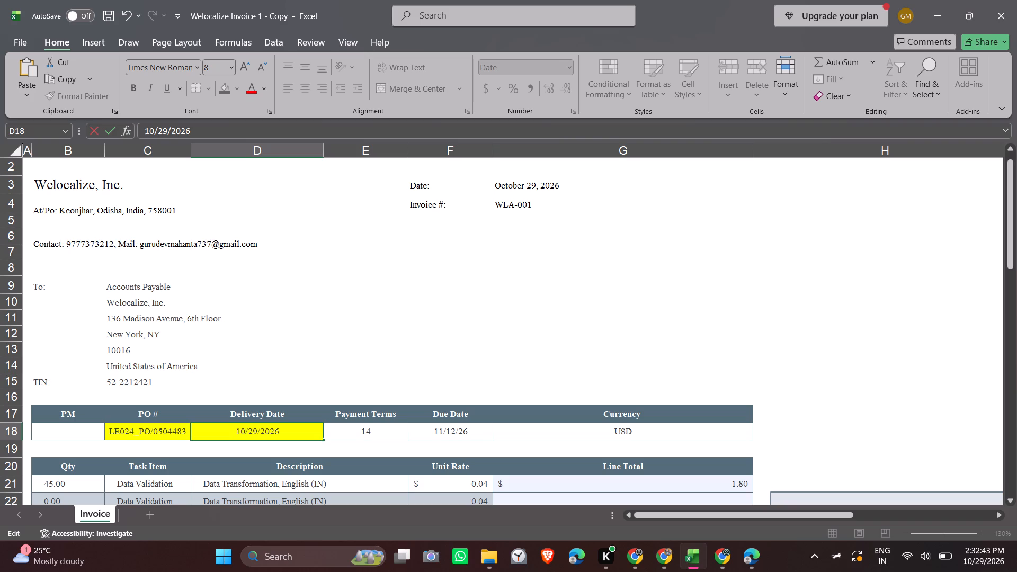
{"action": "left_click", "coordinate": [346, 432]}
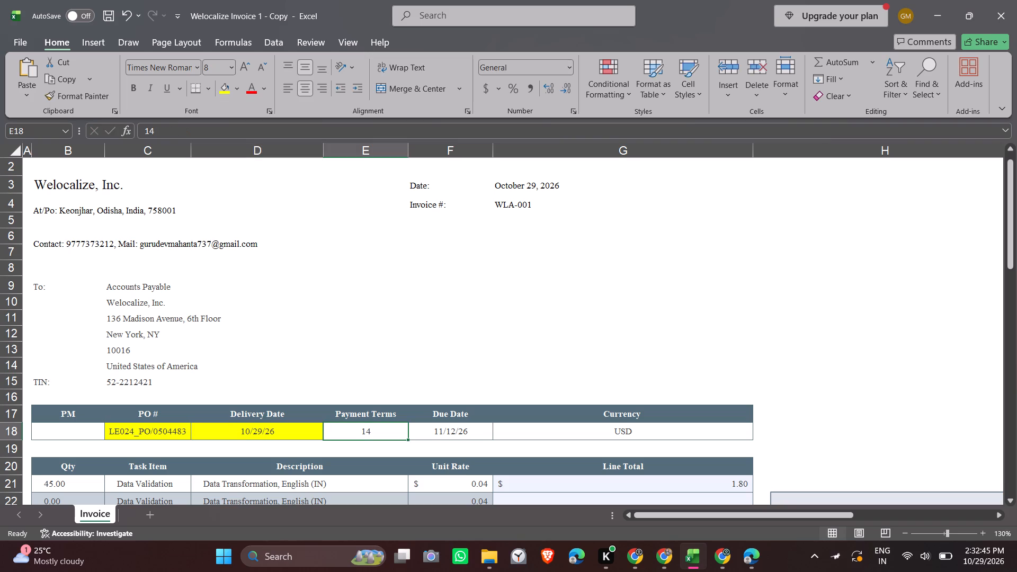
Review the Excel invoice's due date, line rows, document date and memo against the purchase order and the Welocalize Invoice 8 PDF.
{"action": "left_click", "coordinate": [437, 432]}
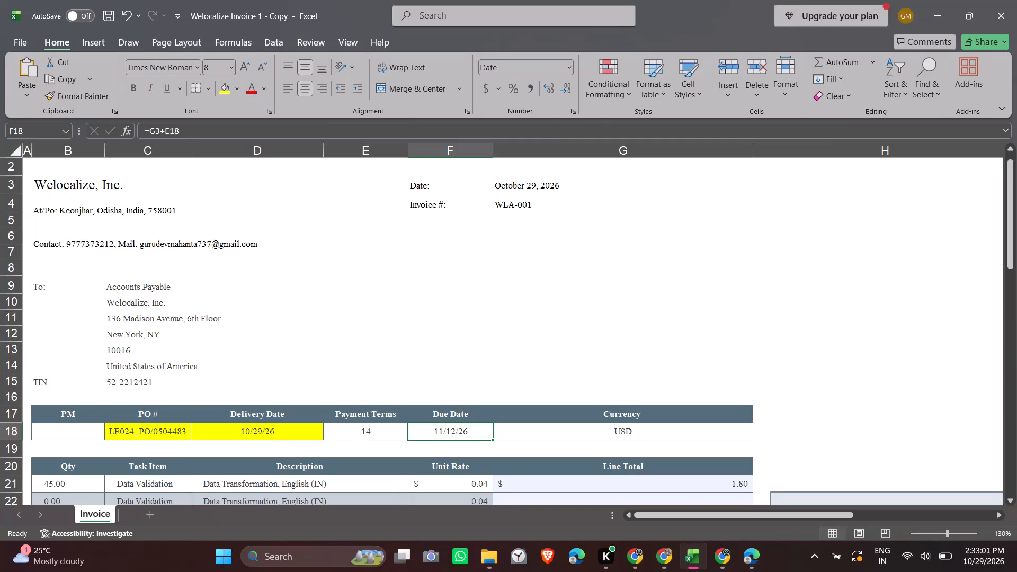
{"action": "scroll", "coordinate": [463, 452], "scroll_direction": "down", "scroll_amount": 1}
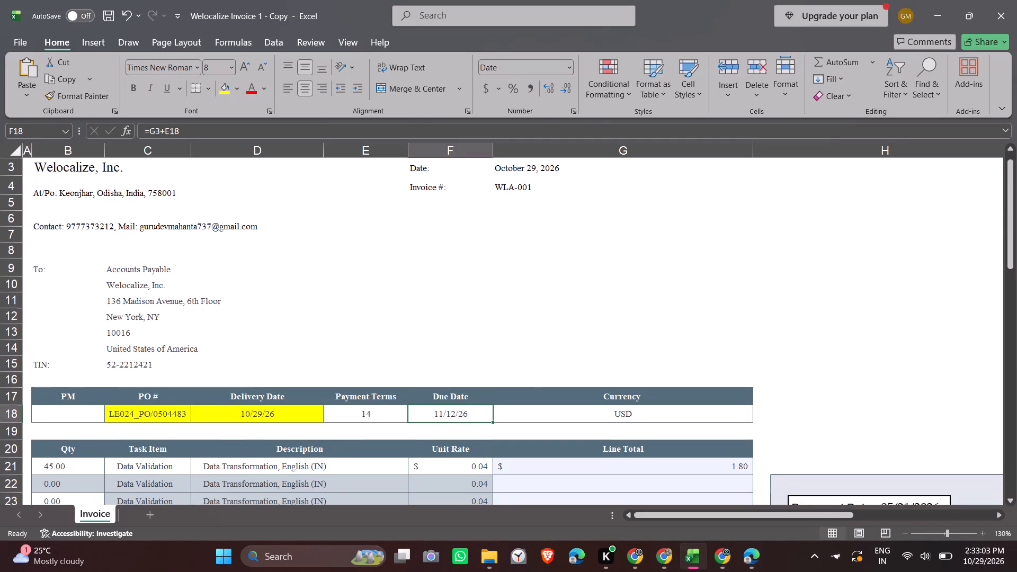
{"action": "scroll", "coordinate": [463, 452], "scroll_direction": "down", "scroll_amount": 1}
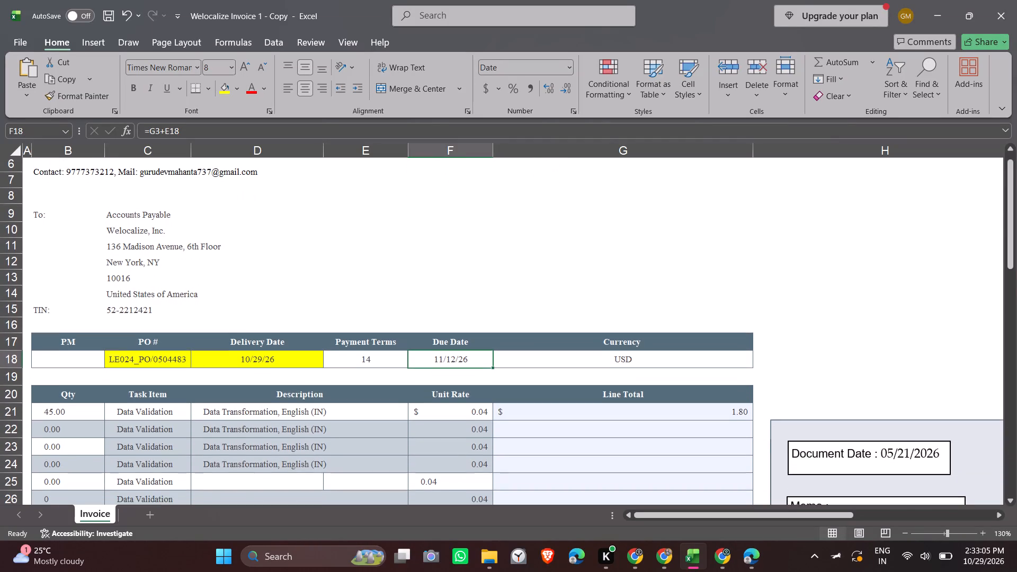
{"action": "scroll", "coordinate": [463, 452], "scroll_direction": "down", "scroll_amount": 1}
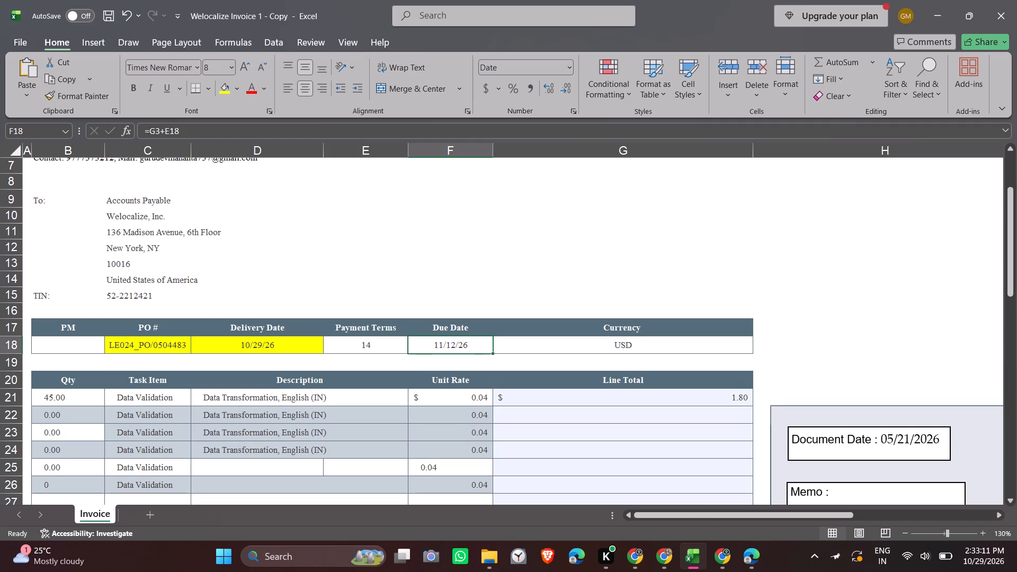
{"action": "scroll", "coordinate": [661, 461], "scroll_direction": "down", "scroll_amount": 1}
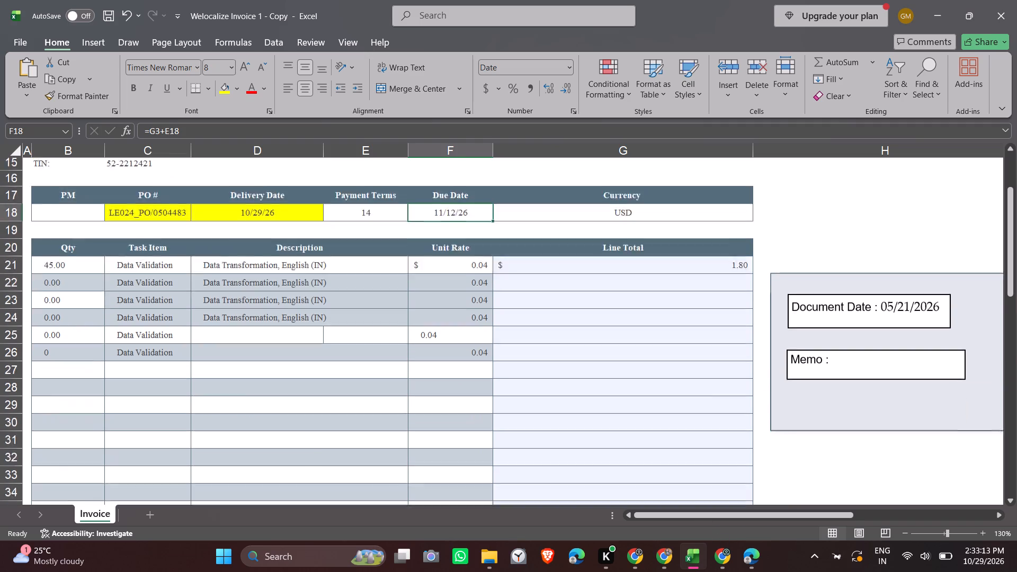
{"action": "scroll", "coordinate": [661, 461], "scroll_direction": "down", "scroll_amount": 1}
{"action": "scroll", "coordinate": [661, 461], "scroll_direction": "up", "scroll_amount": 1}
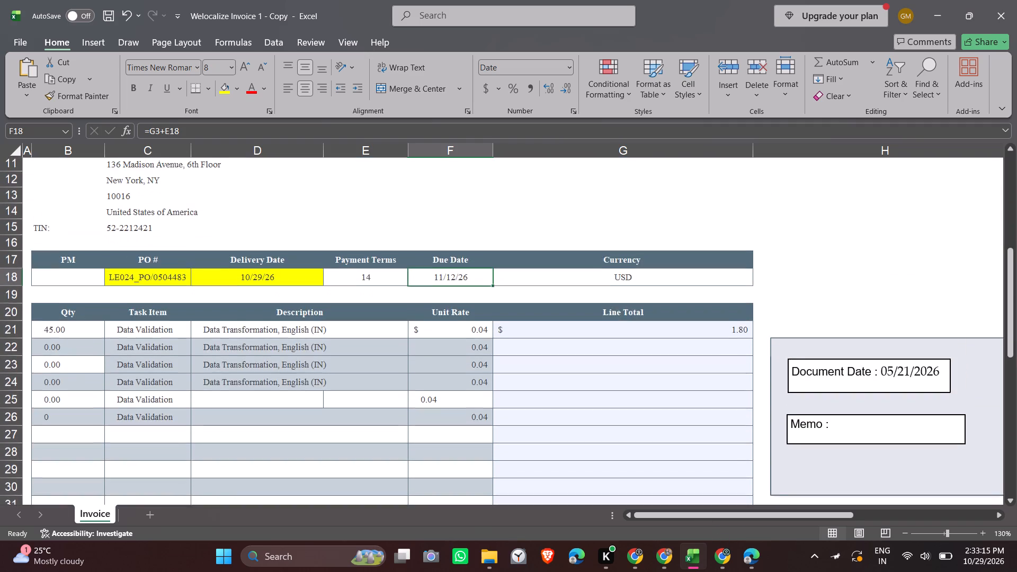
{"action": "scroll", "coordinate": [661, 461], "scroll_direction": "up", "scroll_amount": 1}
{"action": "left_click", "coordinate": [720, 553]}
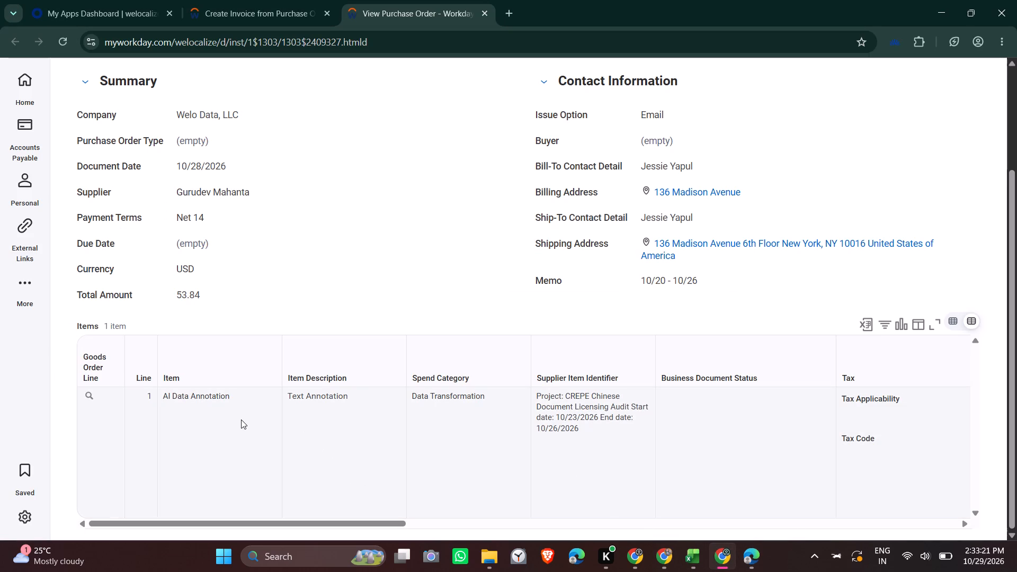
{"action": "left_click", "coordinate": [751, 555]}
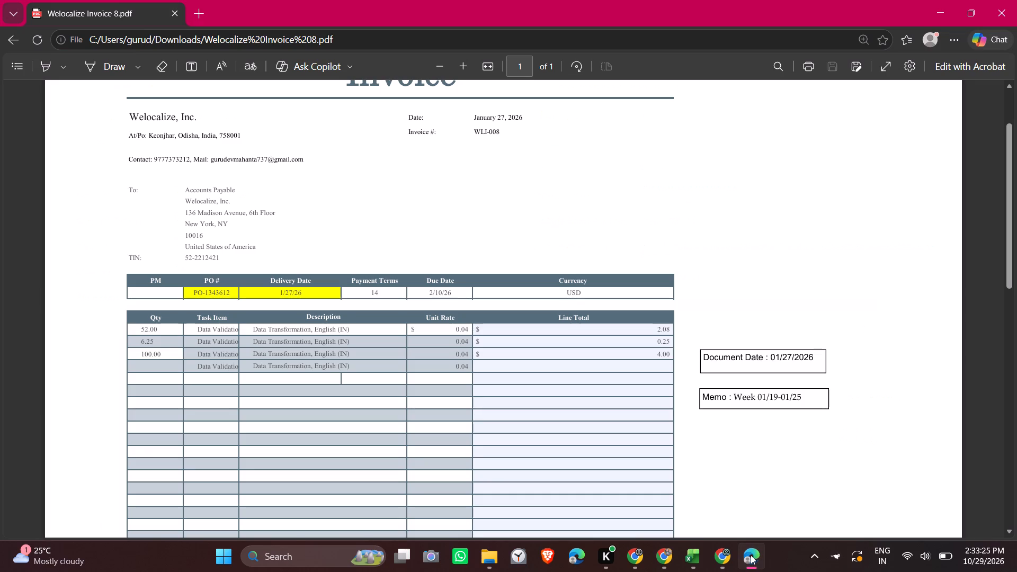
Copy the item name AI Data Annotation from the purchase order in Chrome into Task Item cell C21 of the Excel invoice.
{"action": "left_click", "coordinate": [751, 555]}
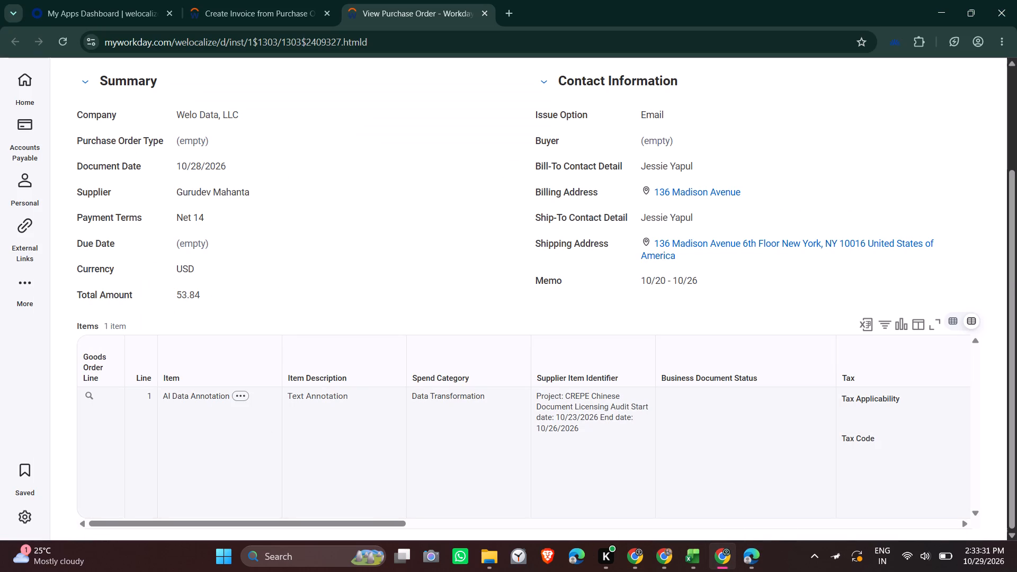
{"action": "left_click_drag", "start_coordinate": [163, 395], "coordinate": [230, 390]}
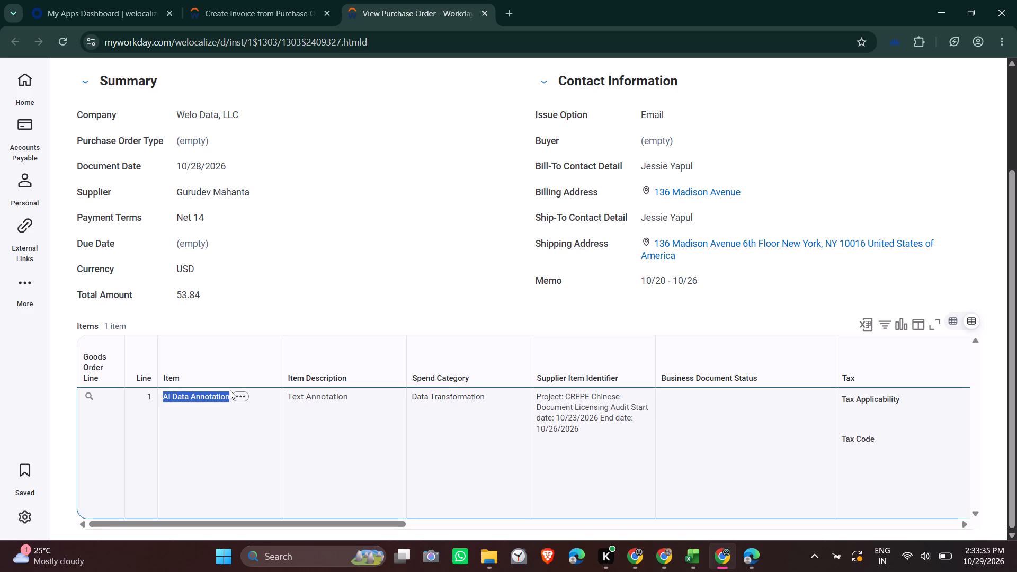
{"action": "key", "text": "ctrl+c"}
{"action": "left_click", "coordinate": [698, 557]}
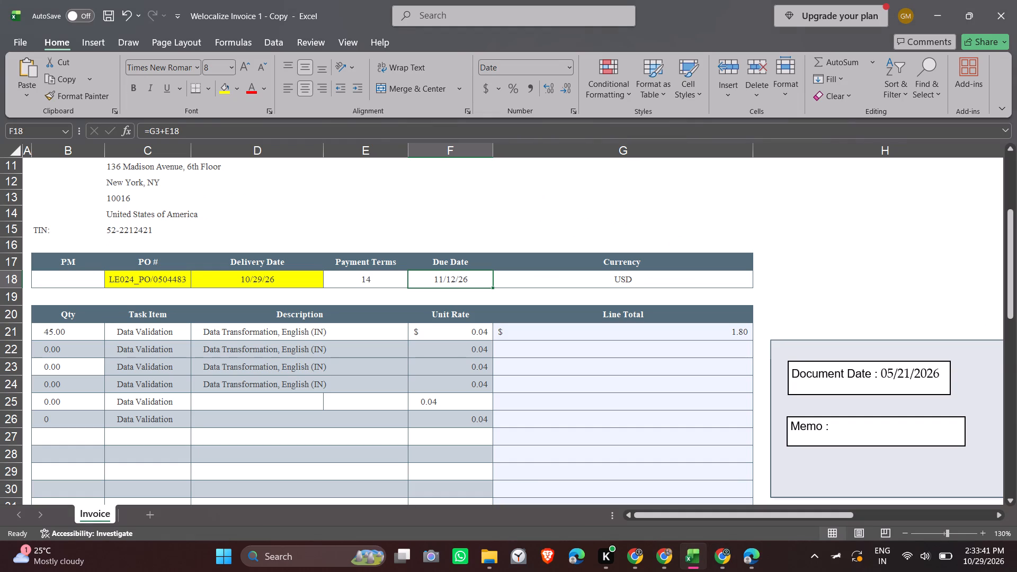
{"action": "left_click", "coordinate": [144, 335]}
{"action": "triple_click", "coordinate": [144, 335]}
{"action": "left_click", "coordinate": [144, 335]}
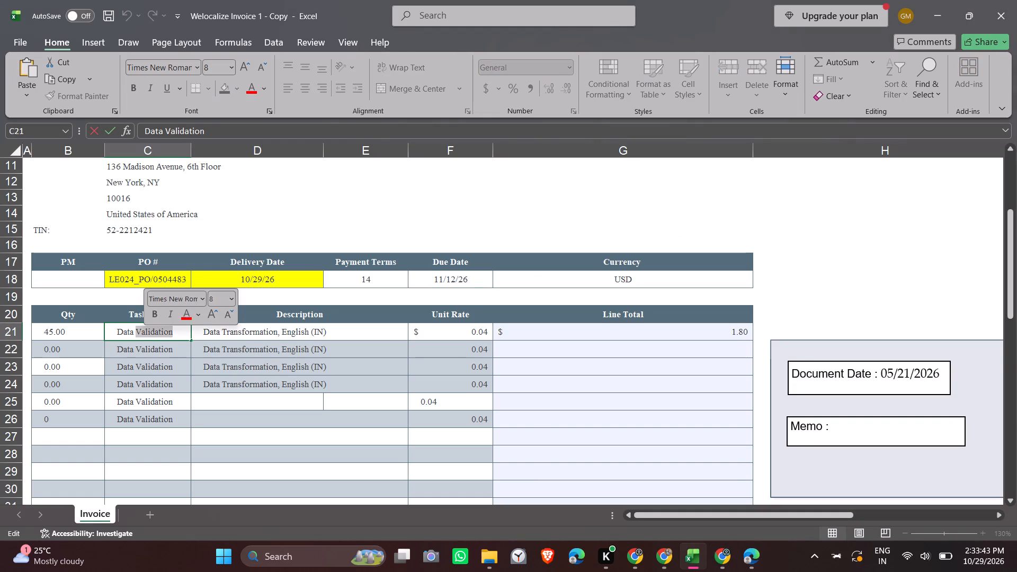
{"action": "triple_click", "coordinate": [144, 335]}
{"action": "left_click", "coordinate": [144, 335]}
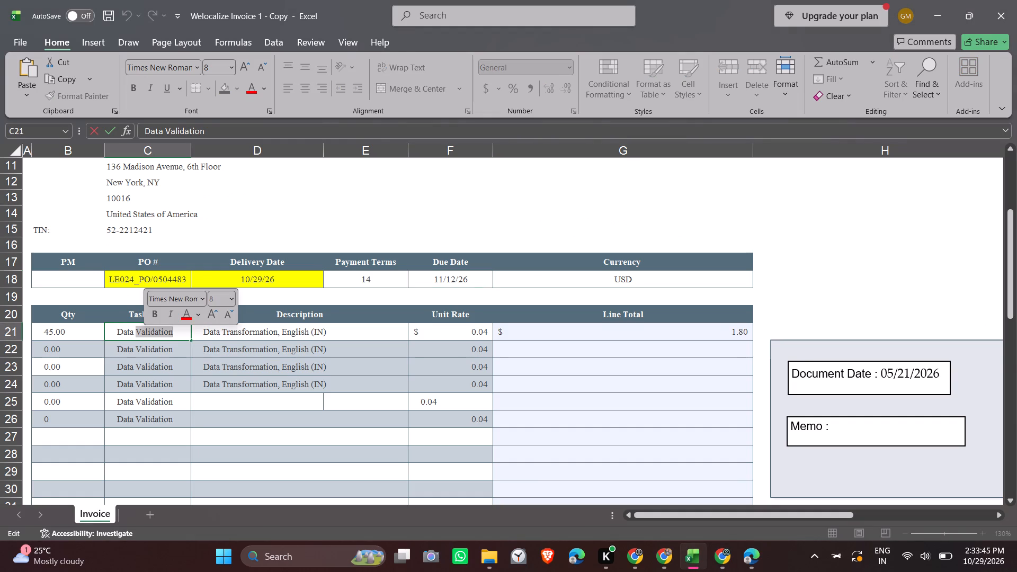
{"action": "triple_click", "coordinate": [144, 335]}
{"action": "left_click", "coordinate": [144, 335]}
{"action": "double_click", "coordinate": [144, 335]}
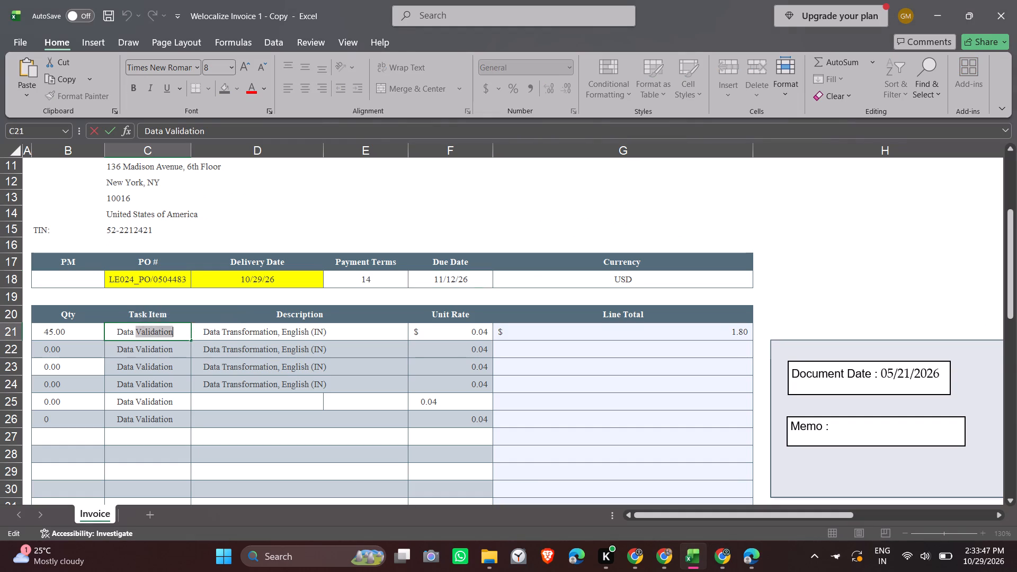
{"action": "double_click", "coordinate": [144, 335]}
{"action": "triple_click", "coordinate": [144, 335]}
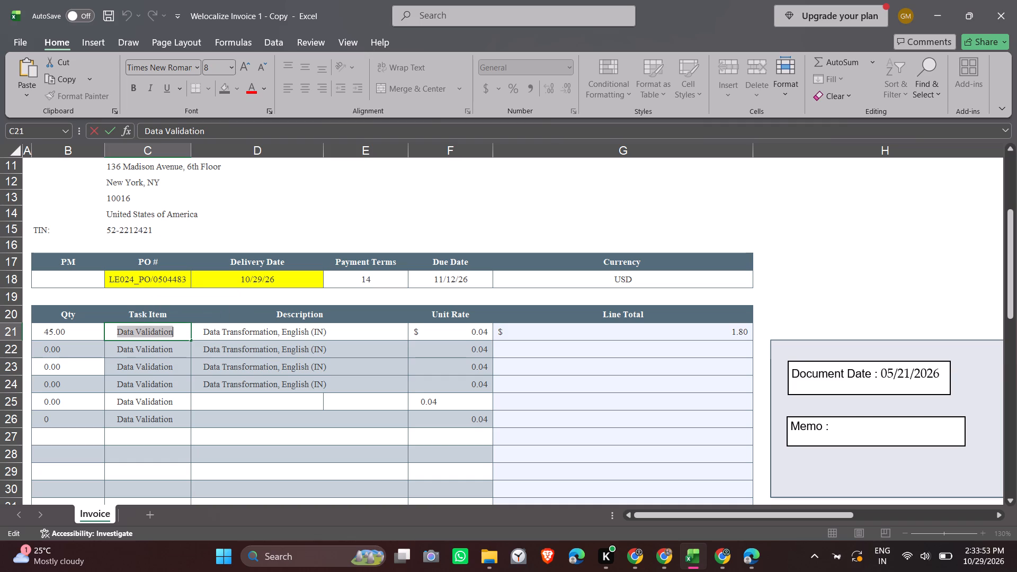
{"action": "key", "text": "ctrl+v"}
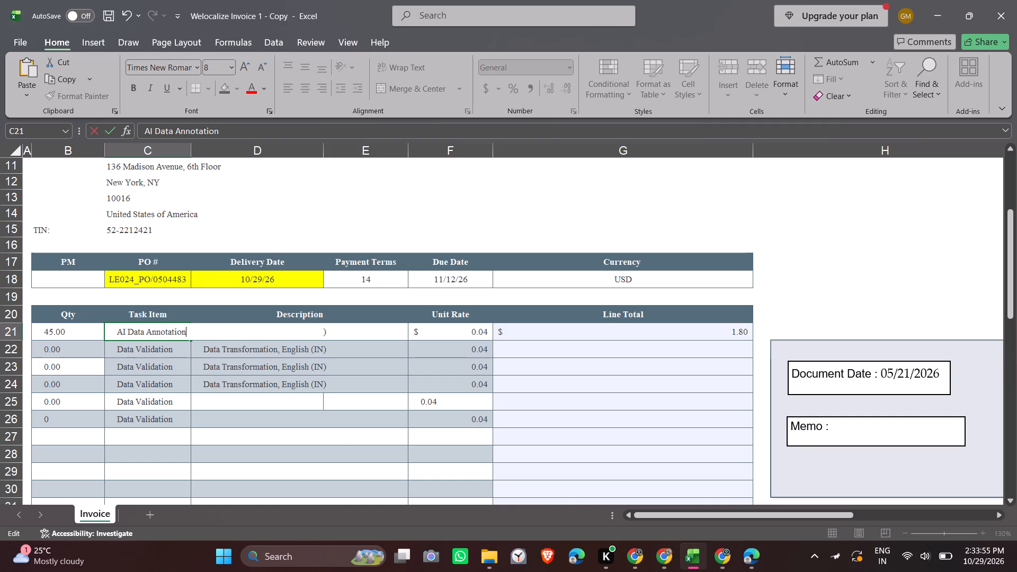
{"action": "key", "text": "Return"}
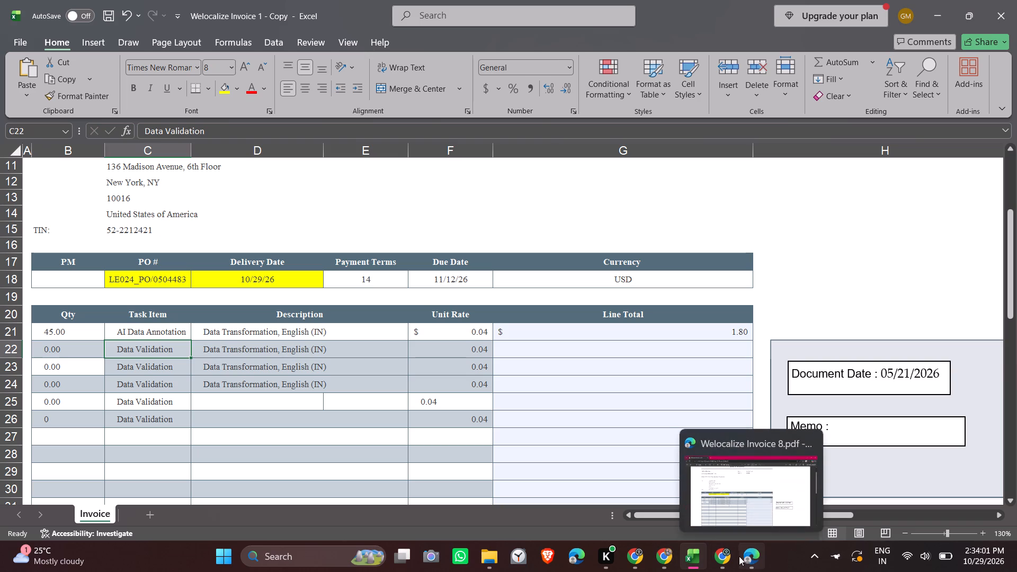
Copy the item description Text Annotation from the purchase order in Chrome into Description cell D21 of the Excel invoice.
{"action": "left_click", "coordinate": [721, 556]}
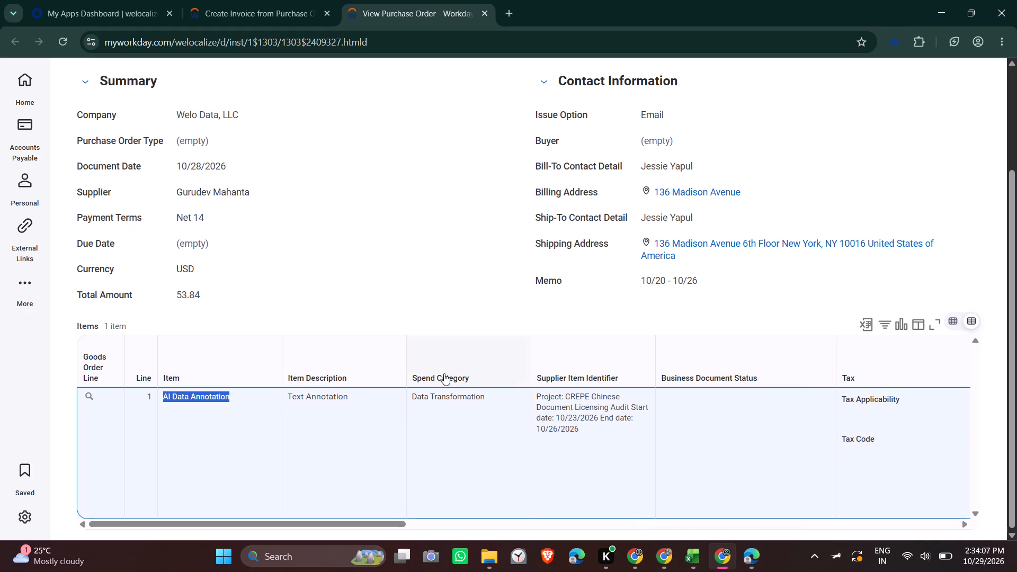
{"action": "triple_click", "coordinate": [292, 395]}
{"action": "left_click", "coordinate": [292, 395]}
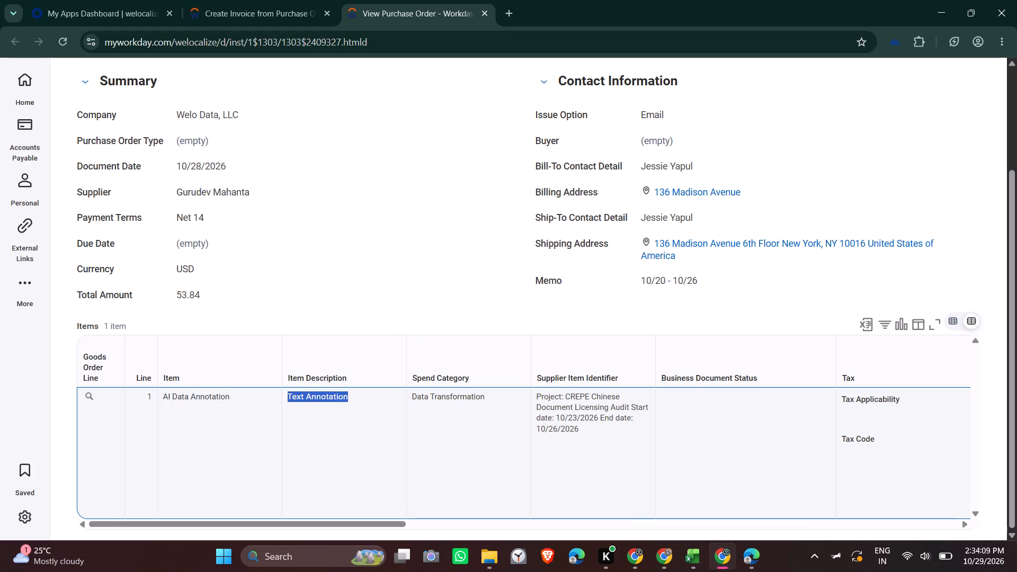
{"action": "key", "text": "ctrl+c"}
{"action": "left_click", "coordinate": [938, 2]}
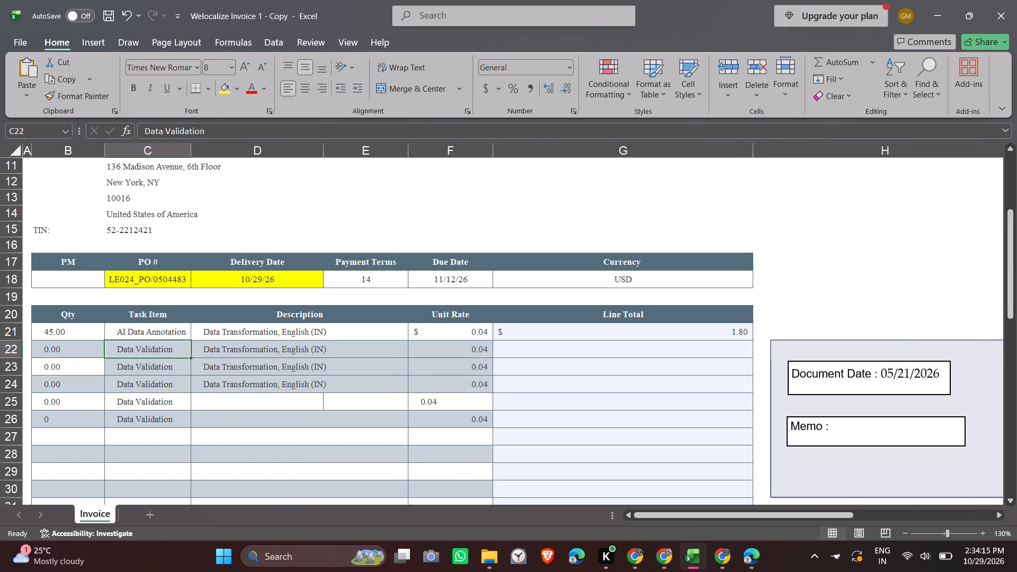
{"action": "triple_click", "coordinate": [241, 333]}
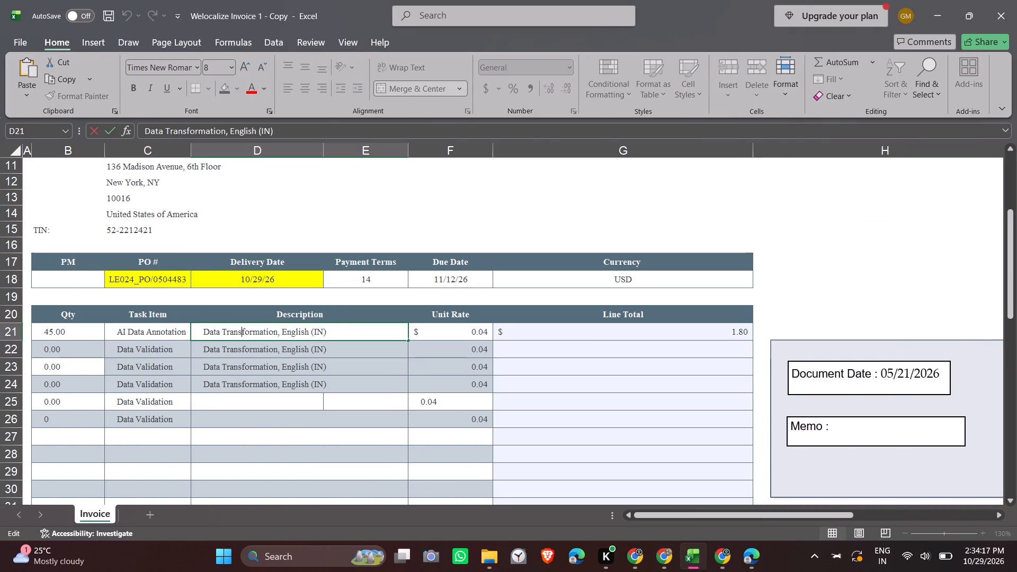
{"action": "left_click", "coordinate": [241, 333]}
{"action": "triple_click", "coordinate": [241, 333]}
{"action": "left_click", "coordinate": [241, 333]}
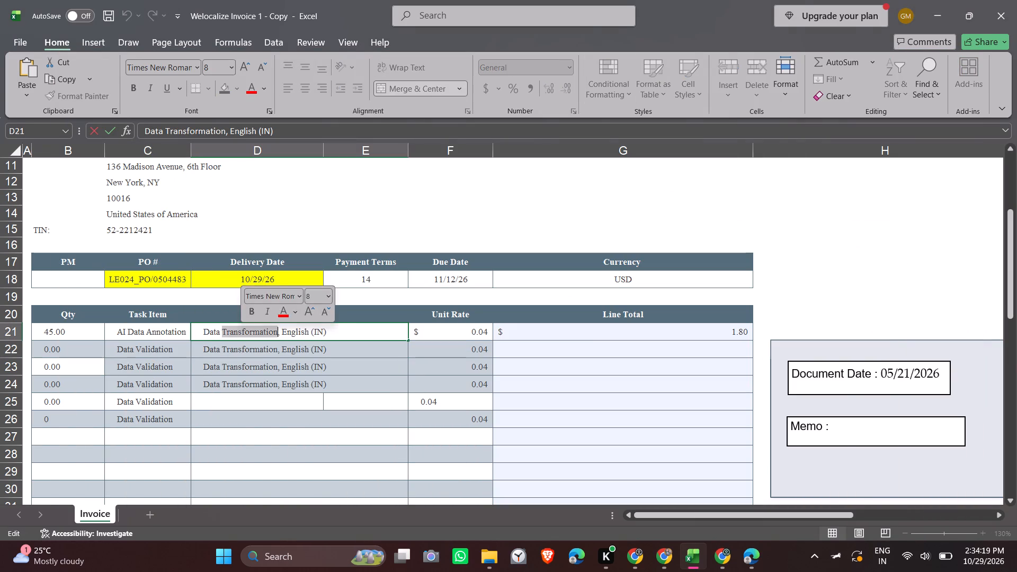
{"action": "triple_click", "coordinate": [241, 333]}
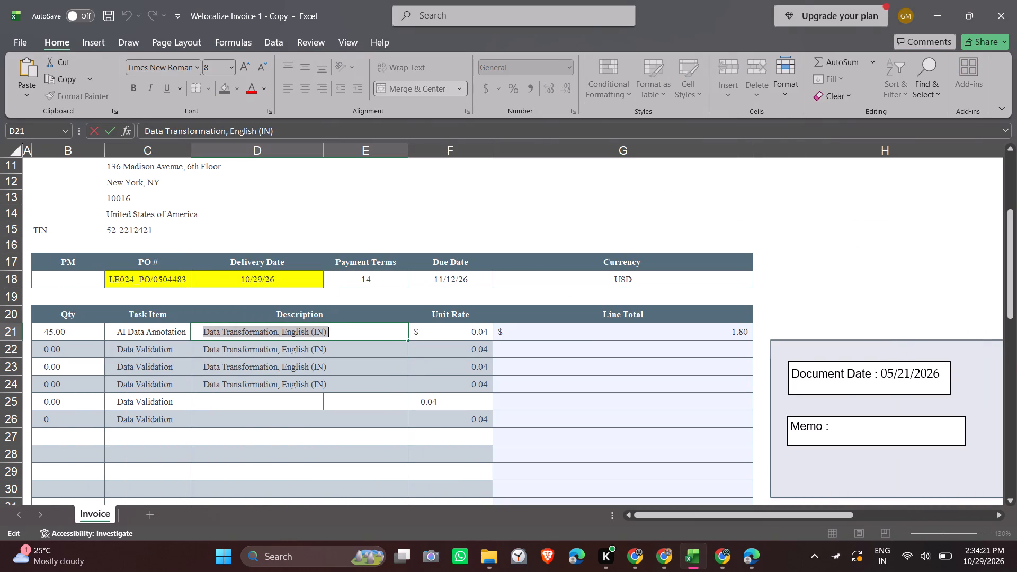
{"action": "key", "text": "ctrl+v"}
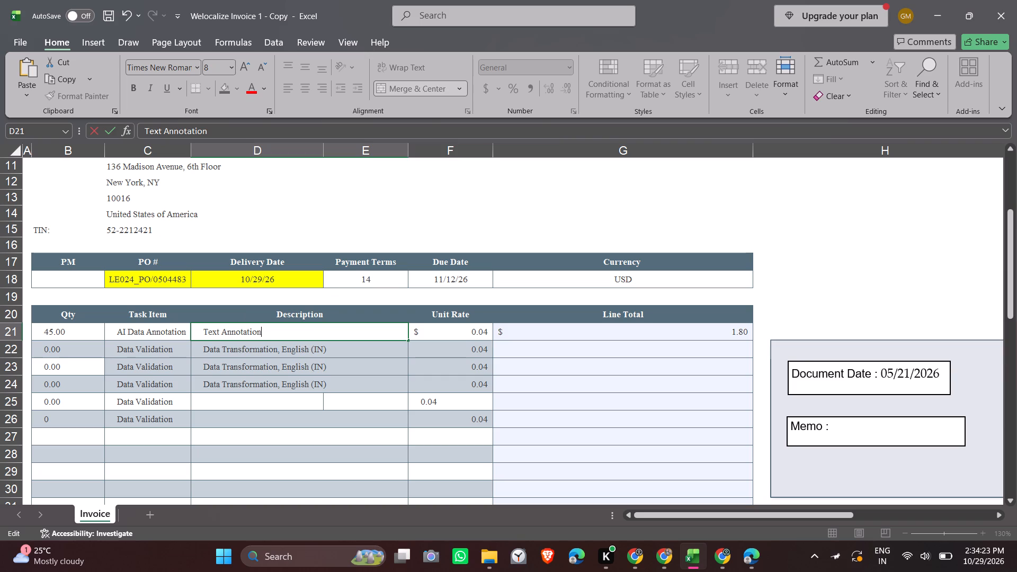
{"action": "left_click", "coordinate": [436, 336]}
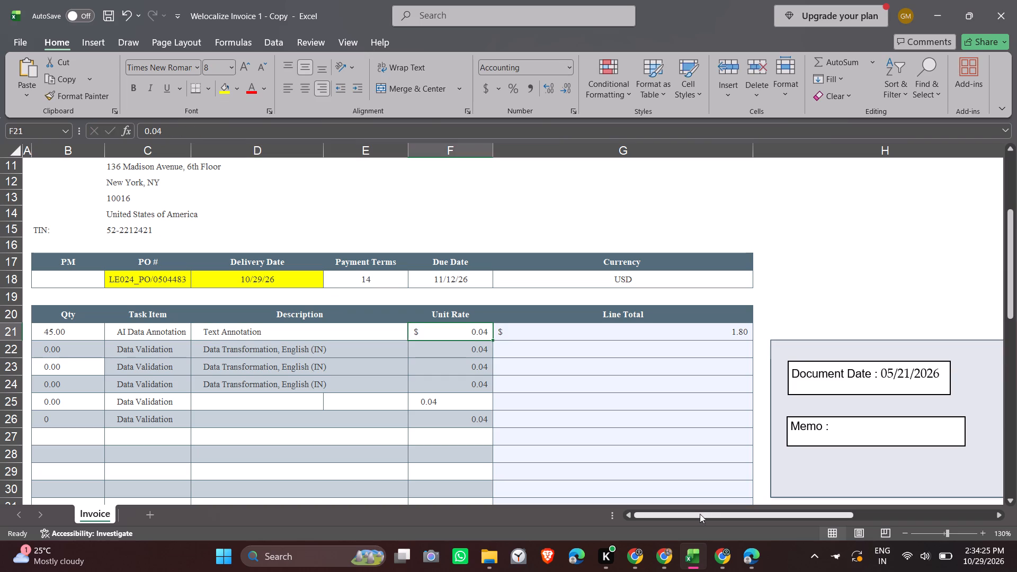
Look up the line's unit cost in the Chrome purchase order and set Unit Rate cell F21 in the Excel invoice to 4.20.
{"action": "left_click", "coordinate": [745, 560]}
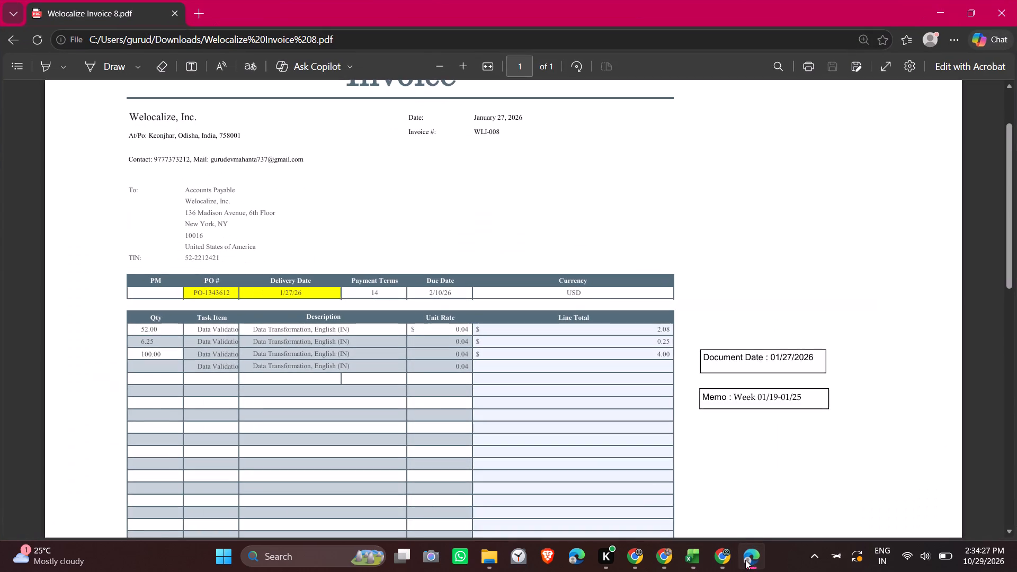
{"action": "left_click", "coordinate": [745, 560]}
{"action": "left_click", "coordinate": [722, 551]}
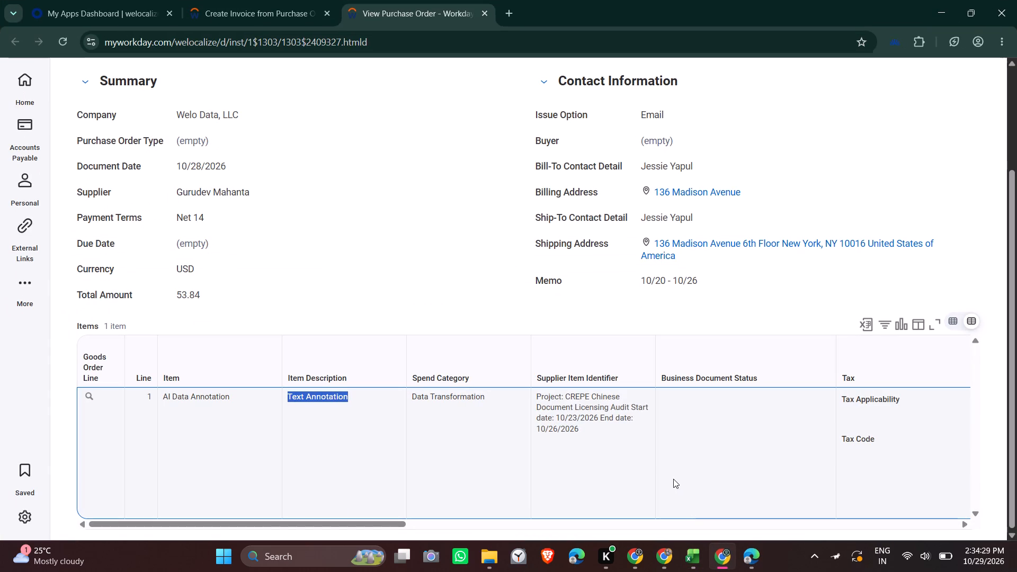
{"action": "scroll", "coordinate": [664, 458], "scroll_direction": "left", "scroll_amount": 4}
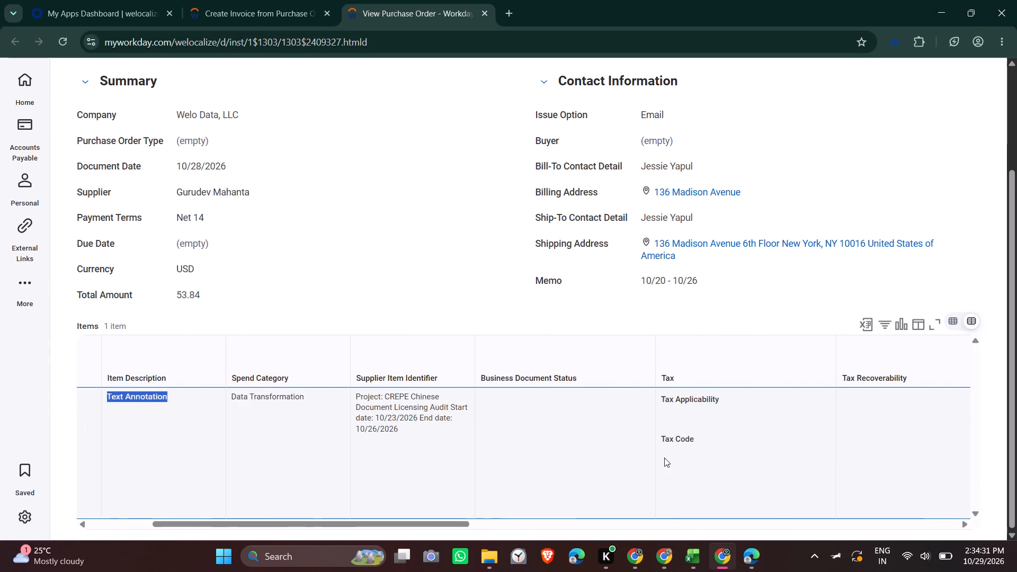
{"action": "scroll", "coordinate": [664, 458], "scroll_direction": "left", "scroll_amount": 6}
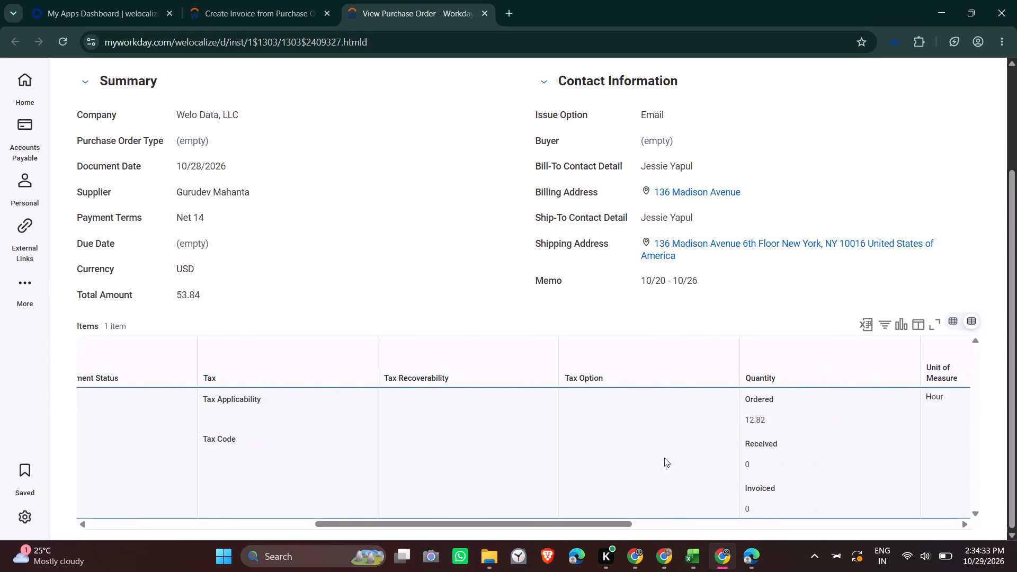
{"action": "scroll", "coordinate": [664, 458], "scroll_direction": "left", "scroll_amount": 2}
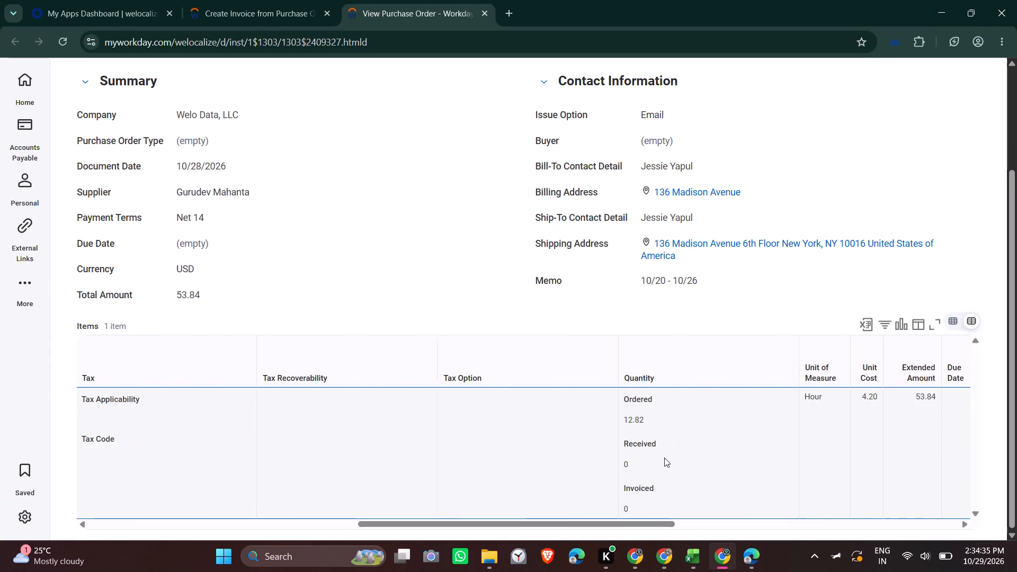
{"action": "scroll", "coordinate": [664, 458], "scroll_direction": "left", "scroll_amount": 1}
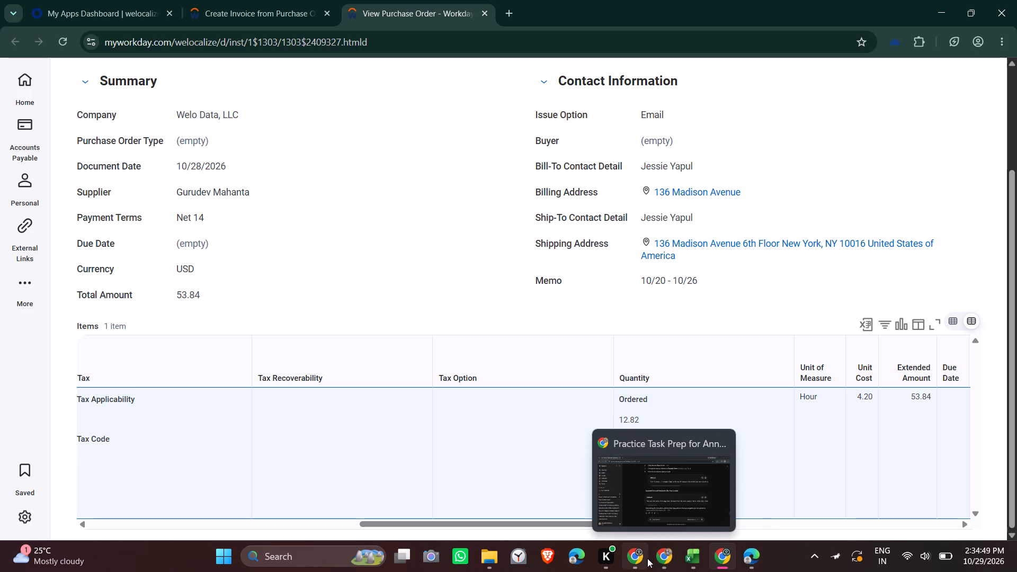
{"action": "left_click", "coordinate": [686, 561]}
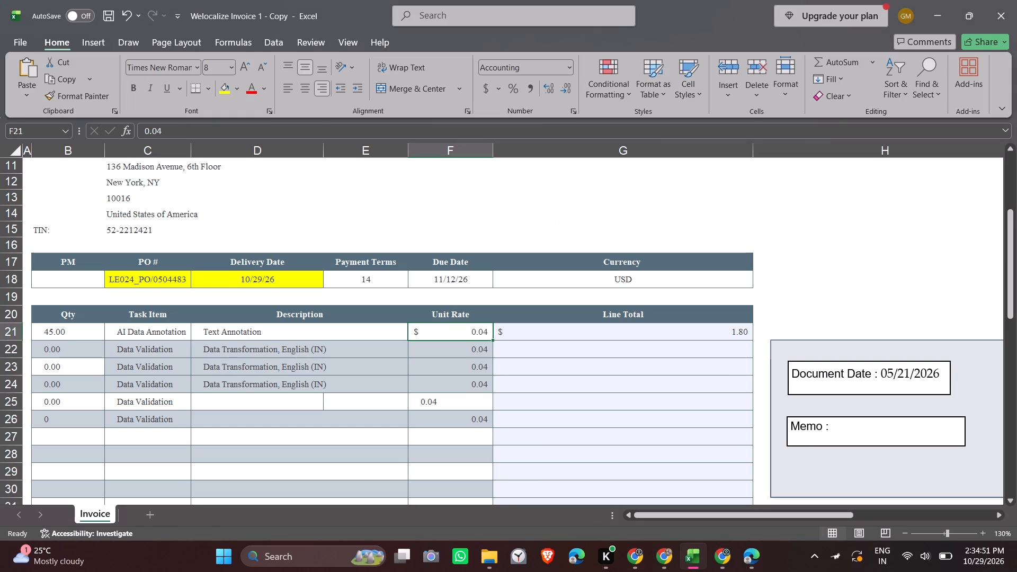
{"action": "double_click", "coordinate": [475, 342]}
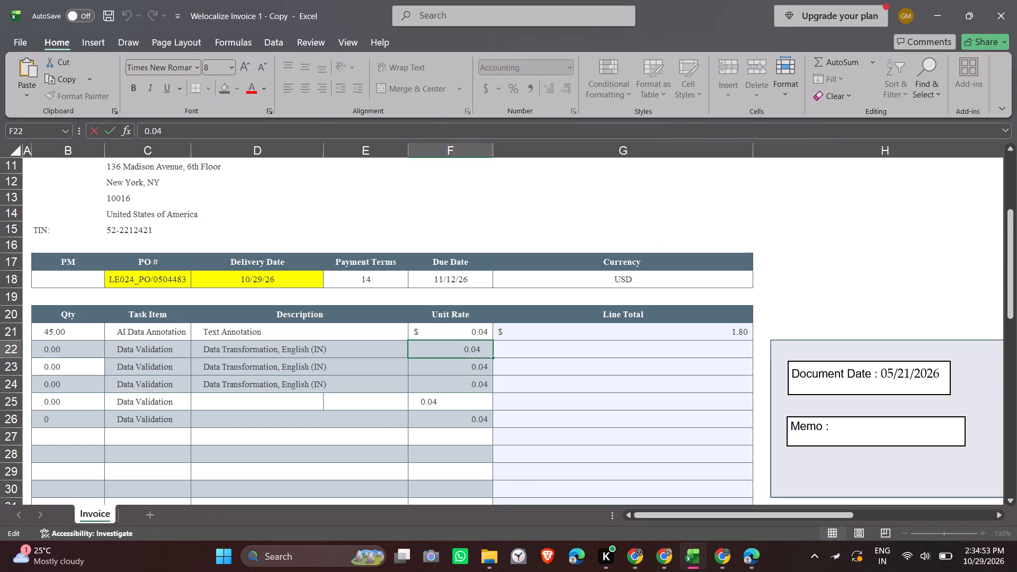
{"action": "triple_click", "coordinate": [478, 329]}
{"action": "left_click", "coordinate": [478, 329]}
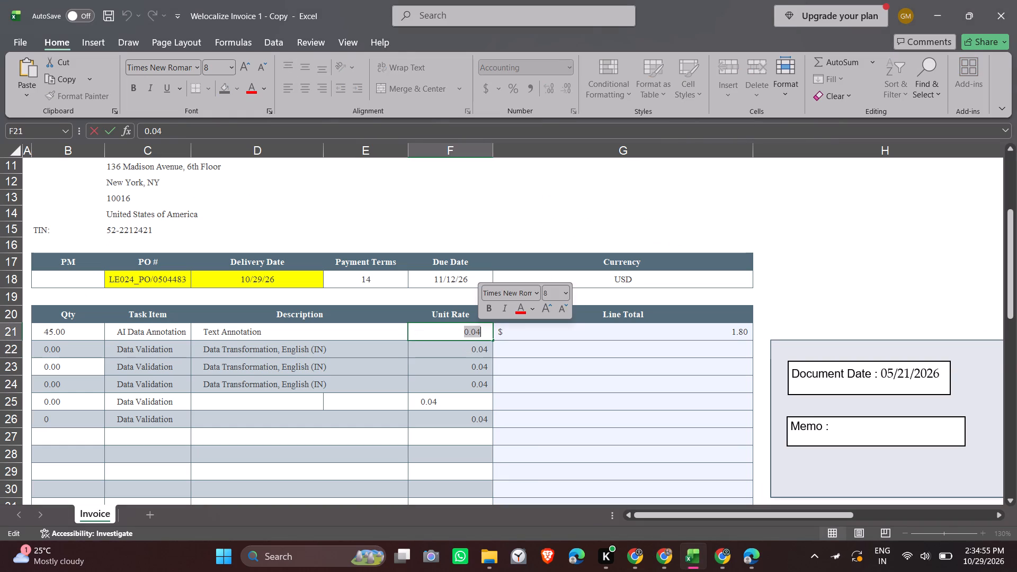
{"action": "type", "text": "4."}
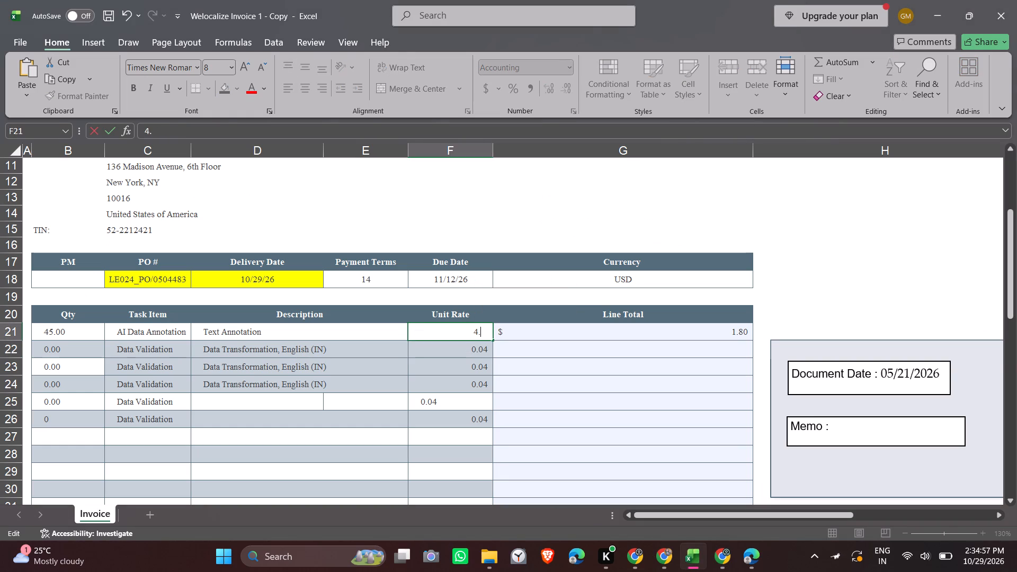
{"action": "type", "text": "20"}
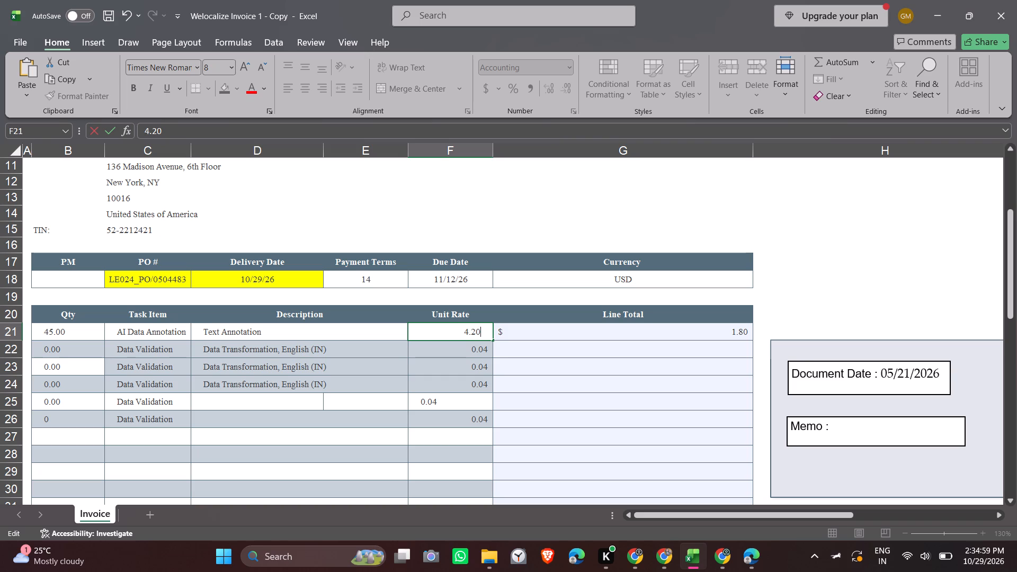
{"action": "left_click", "coordinate": [556, 328]}
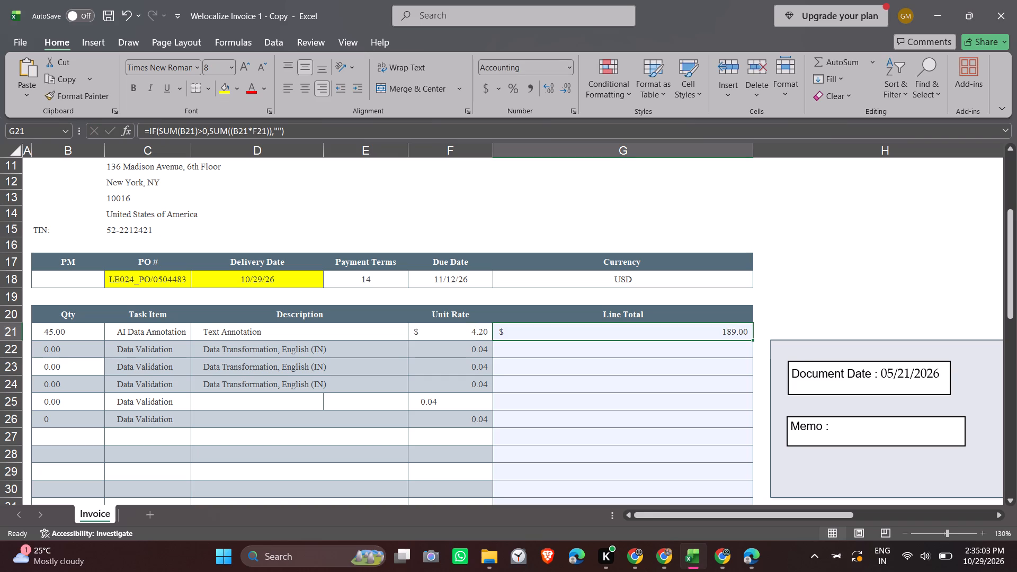
Look up the ordered quantity in the Chrome purchase order and set Qty cell B21 in the Excel invoice to 12.82.
{"action": "left_click", "coordinate": [731, 552]}
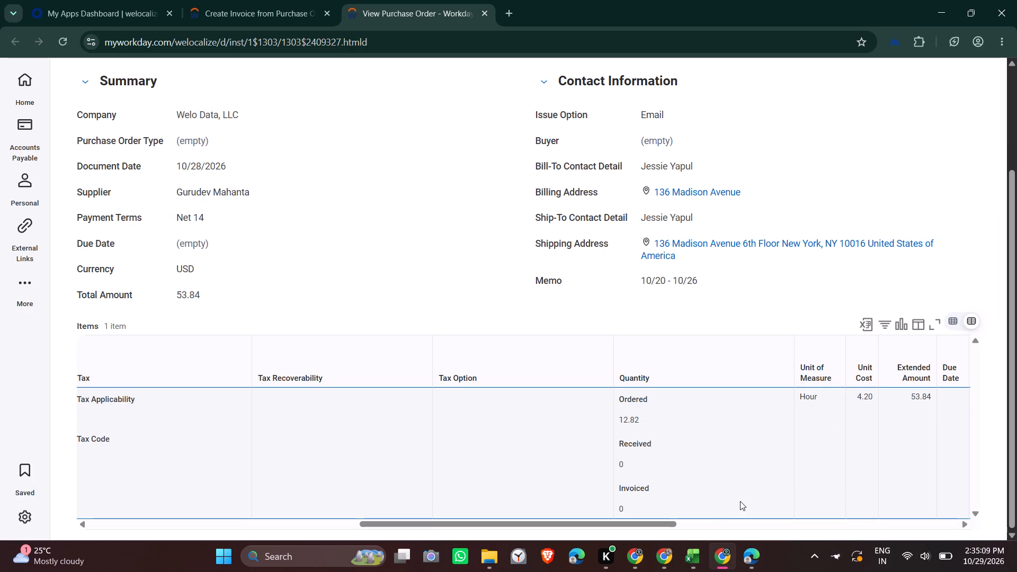
{"action": "left_click", "coordinate": [684, 561]}
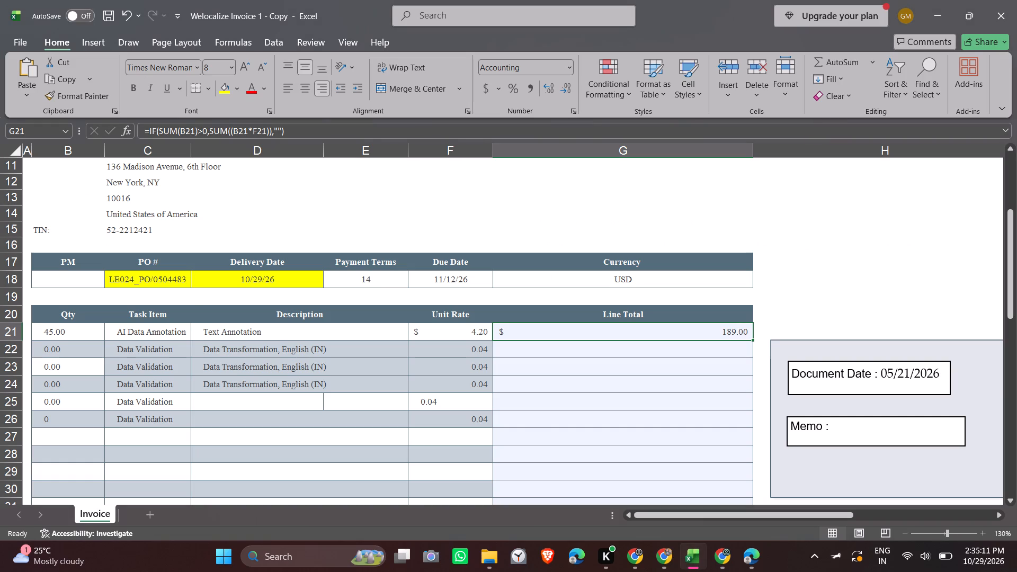
{"action": "triple_click", "coordinate": [74, 329]}
{"action": "left_click", "coordinate": [74, 329]}
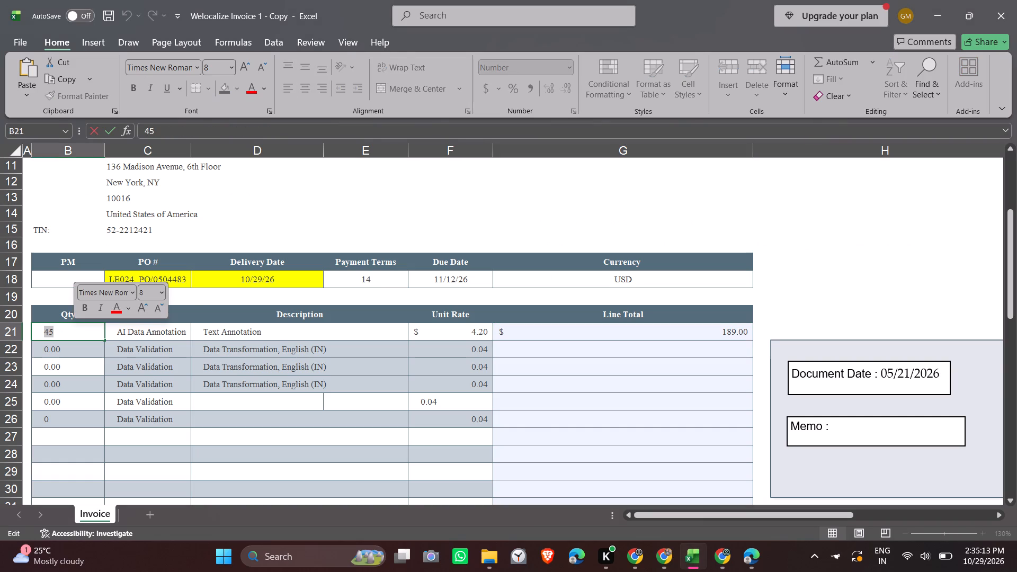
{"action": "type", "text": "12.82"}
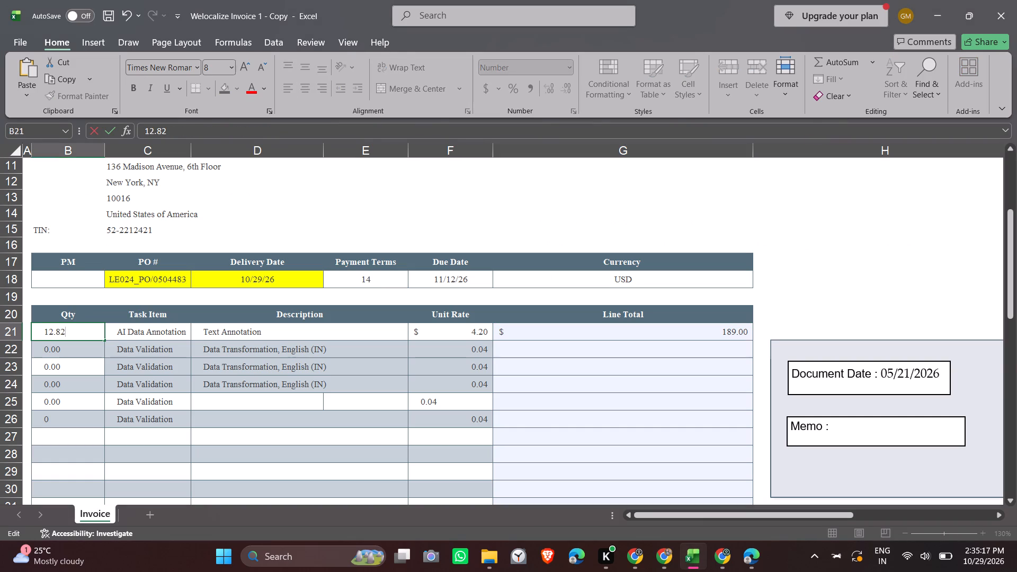
Clear the leftover Data Transformation text from Description cell D22.
{"action": "left_click", "coordinate": [350, 352]}
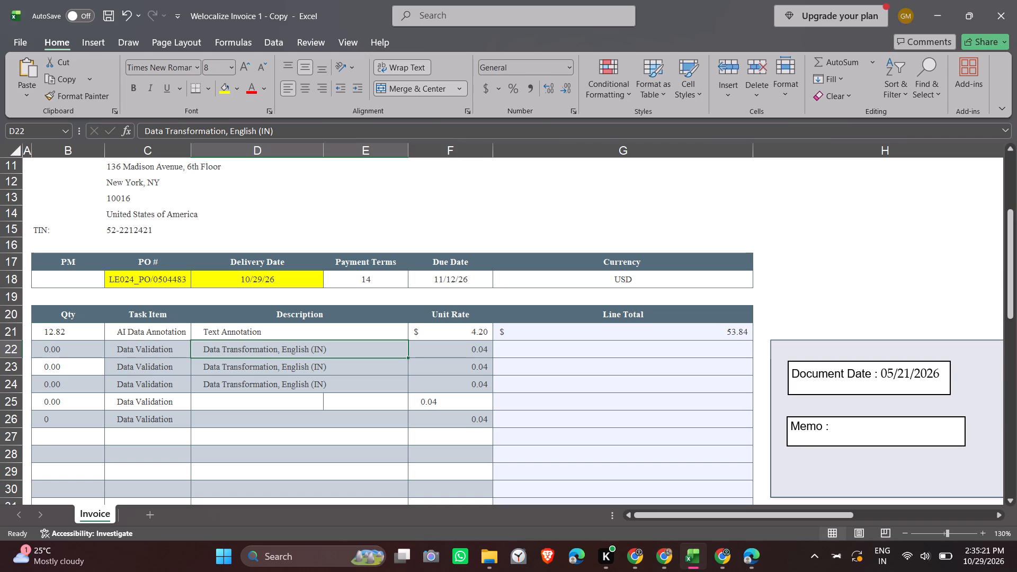
{"action": "triple_click", "coordinate": [369, 351]}
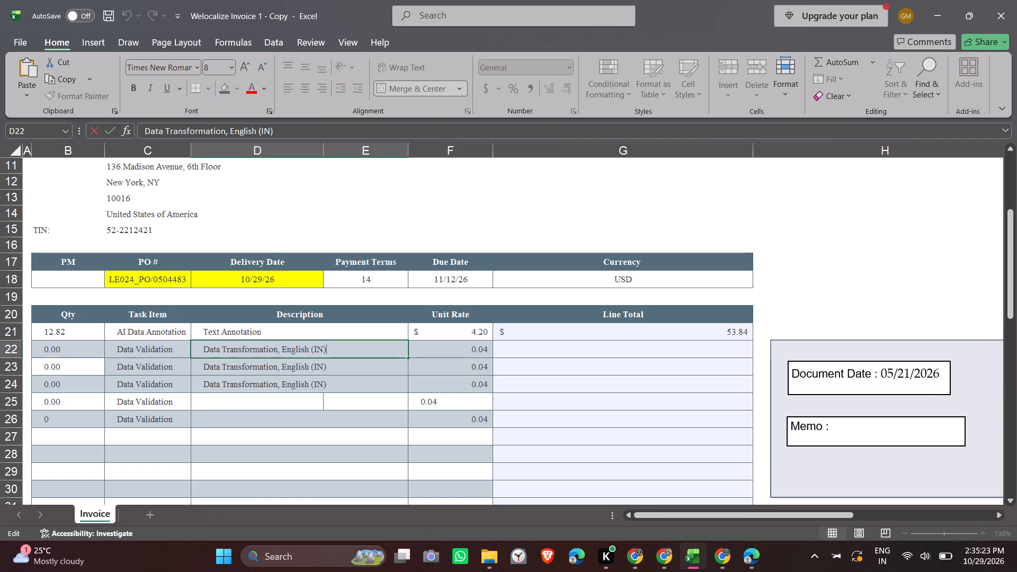
{"action": "key", "text": "BackSpace"}
{"action": "key", "text": "BackSpace"}
{"action": "key", "text": "BackSpace"}
{"action": "key", "text": "BackSpace"}
{"action": "key", "text": "BackSpace"}
{"action": "key", "text": "BackSpace"}
{"action": "key", "text": "BackSpace"}
{"action": "key", "text": "BackSpace"}
{"action": "key", "text": "BackSpace"}
{"action": "key", "text": "BackSpace"}
{"action": "key", "text": "BackSpace"}
{"action": "key", "text": "BackSpace"}
{"action": "key", "text": "BackSpace"}
{"action": "key", "text": "BackSpace"}
{"action": "key", "text": "BackSpace"}
{"action": "key", "text": "BackSpace"}
{"action": "key", "text": "BackSpace"}
{"action": "key", "text": "BackSpace"}
{"action": "key", "text": "BackSpace"}
{"action": "key", "text": "BackSpace"}
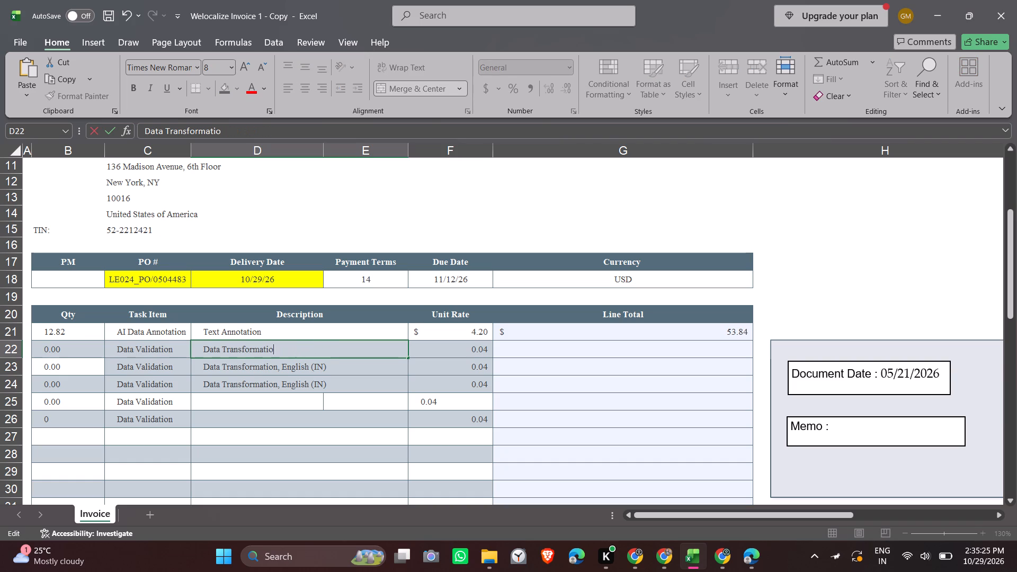
{"action": "key", "text": "BackSpace"}
{"action": "key", "text": "BackSpace"}
{"action": "key", "text": "BackSpace"}
{"action": "key", "text": "BackSpace"}
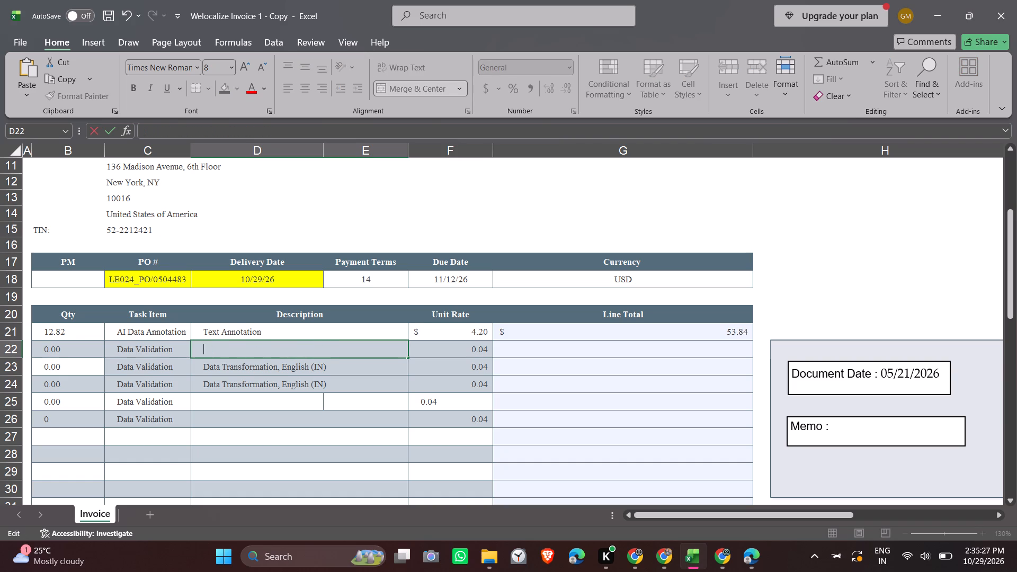
Clear the leftover Data Validation text from Task Item cell C22.
{"action": "left_click", "coordinate": [176, 346]}
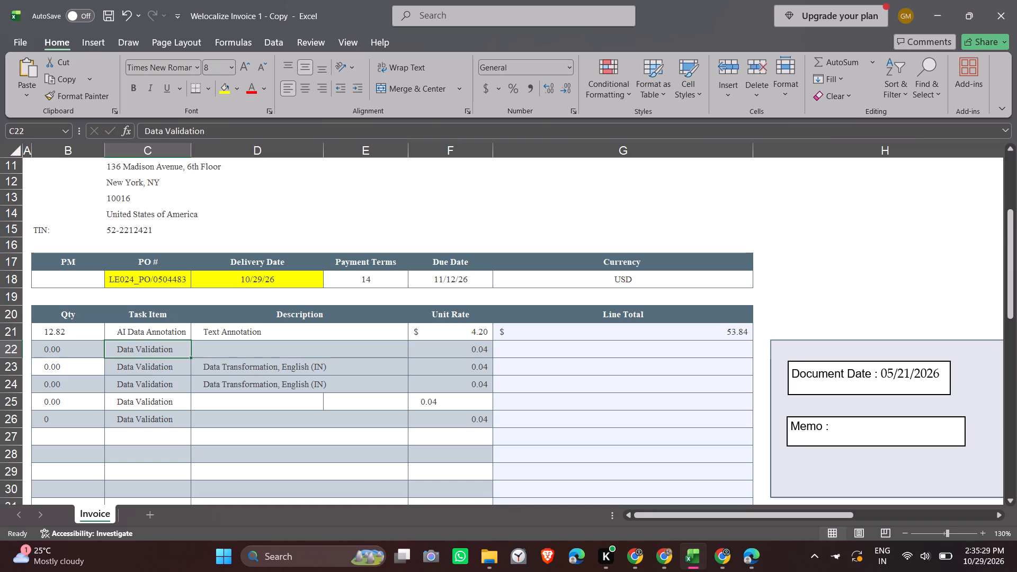
{"action": "double_click", "coordinate": [176, 346]}
{"action": "key", "text": "BackSpace"}
{"action": "key", "text": "BackSpace"}
{"action": "key", "text": "BackSpace"}
{"action": "key", "text": "BackSpace"}
{"action": "key", "text": "BackSpace"}
{"action": "key", "text": "BackSpace"}
{"action": "key", "text": "BackSpace"}
{"action": "key", "text": "BackSpace"}
{"action": "key", "text": "BackSpace"}
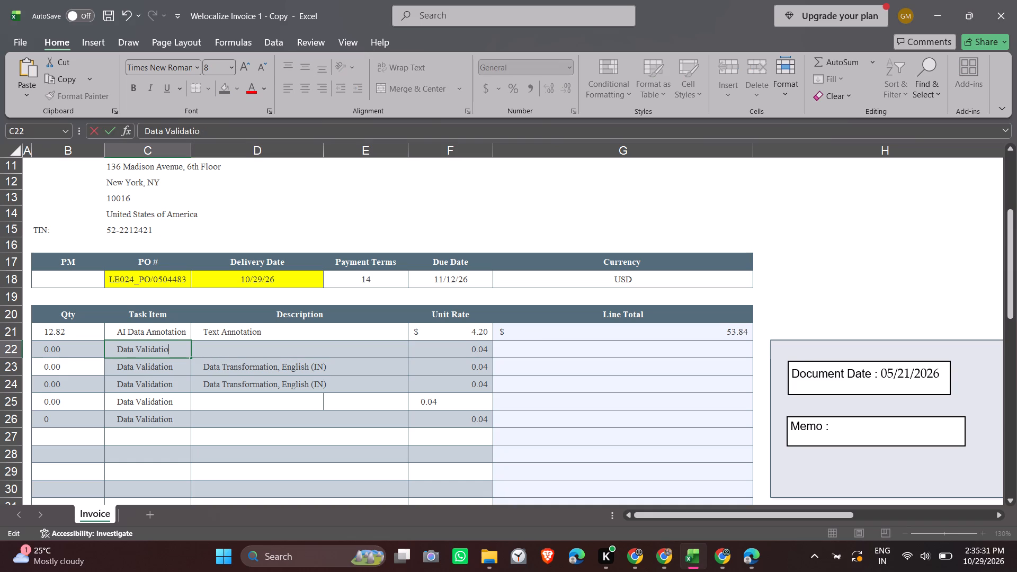
{"action": "key", "text": "BackSpace"}
{"action": "key", "text": "BackSpace"}
{"action": "key", "text": "BackSpace"}
{"action": "key", "text": "BackSpace"}
{"action": "key", "text": "BackSpace"}
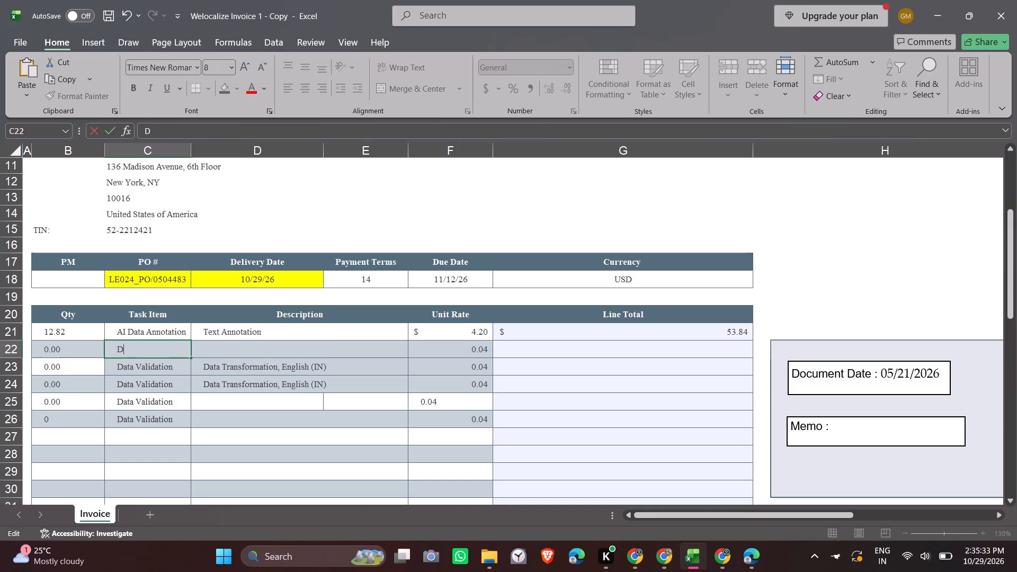
{"action": "key", "text": "BackSpace"}
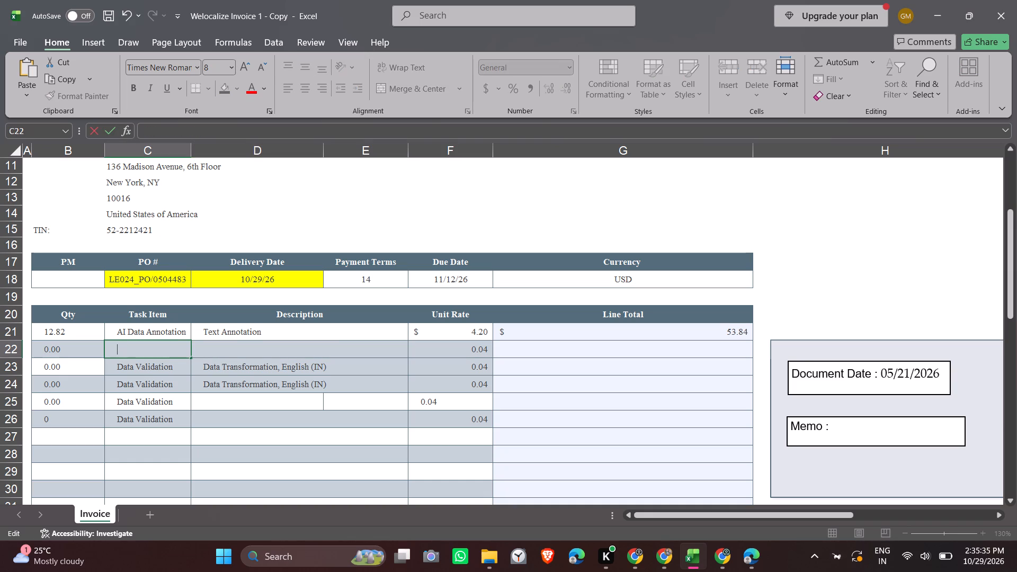
Clear the remaining Data Validation entries from Task Item cells C23 through C26.
{"action": "triple_click", "coordinate": [179, 370]}
{"action": "double_click", "coordinate": [179, 370]}
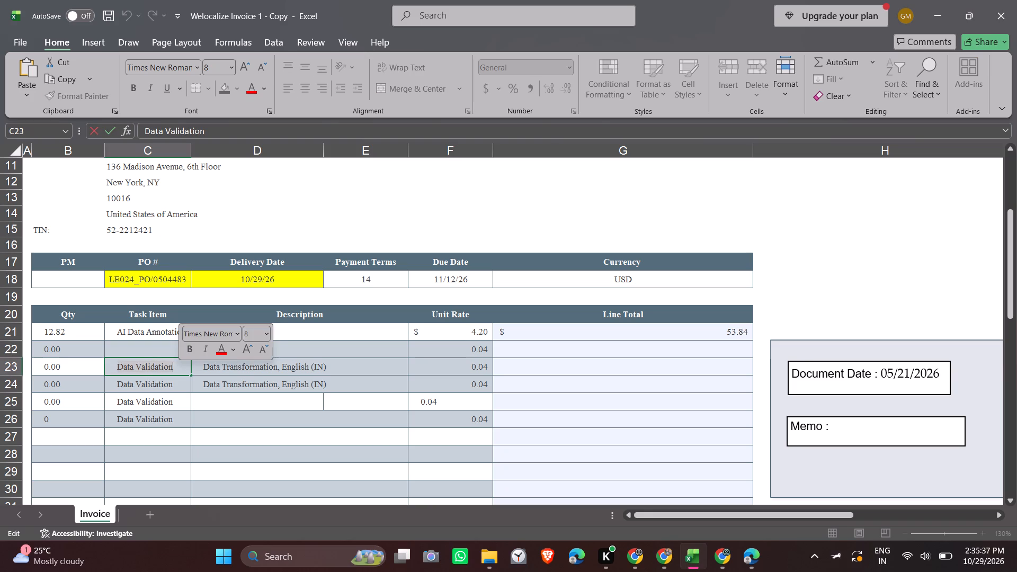
{"action": "key", "text": "BackSpace"}
{"action": "left_click", "coordinate": [175, 382]}
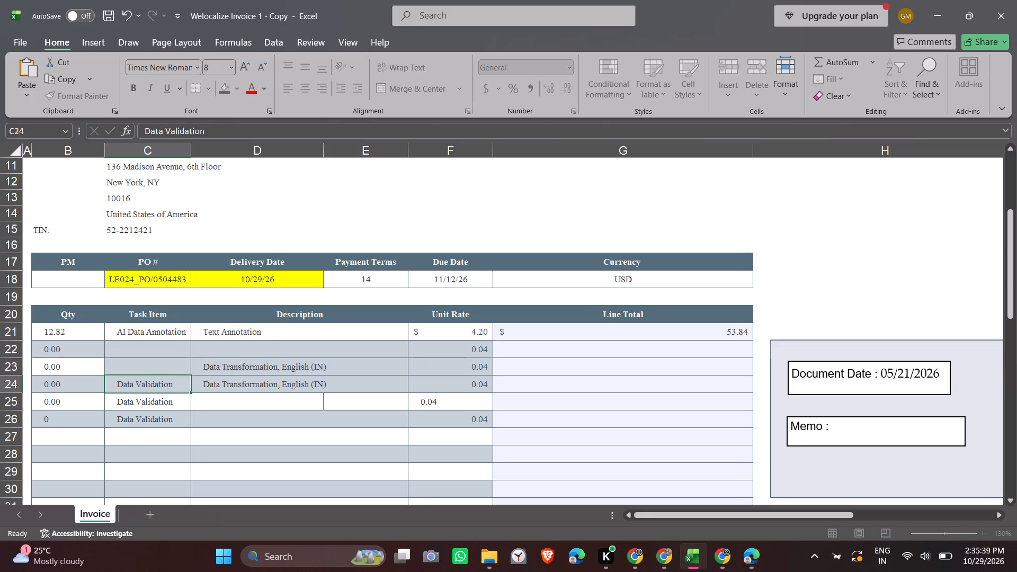
{"action": "triple_click", "coordinate": [175, 382]}
{"action": "double_click", "coordinate": [175, 382]}
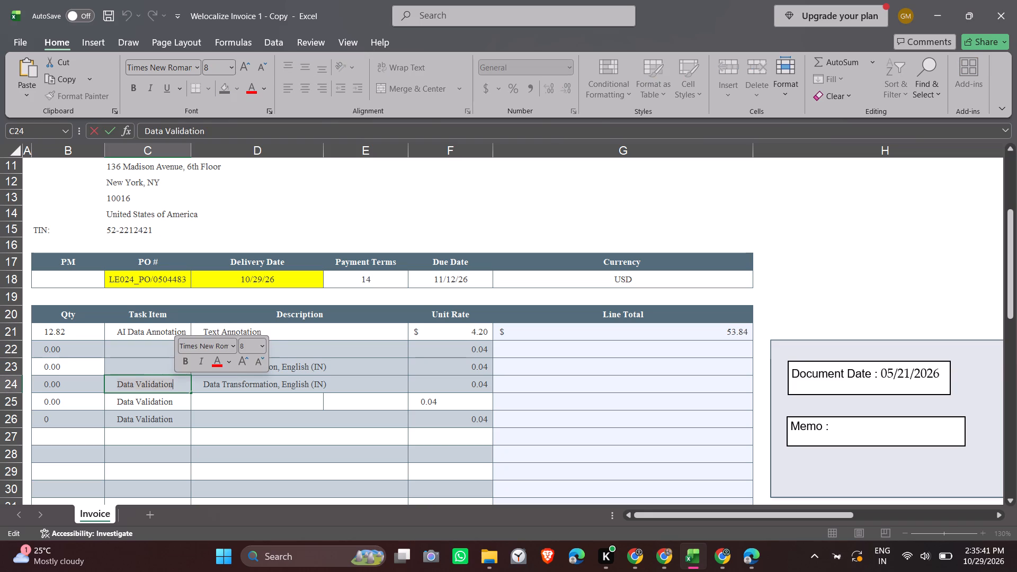
{"action": "key", "text": "BackSpace"}
{"action": "left_click", "coordinate": [158, 402]}
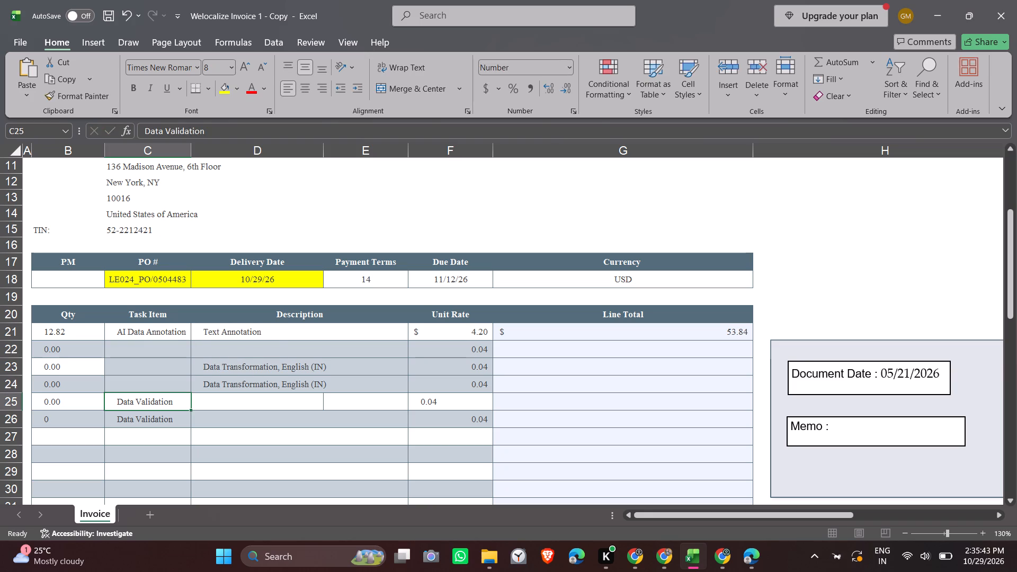
{"action": "triple_click", "coordinate": [158, 402]}
{"action": "double_click", "coordinate": [158, 402]}
{"action": "key", "text": "BackSpace"}
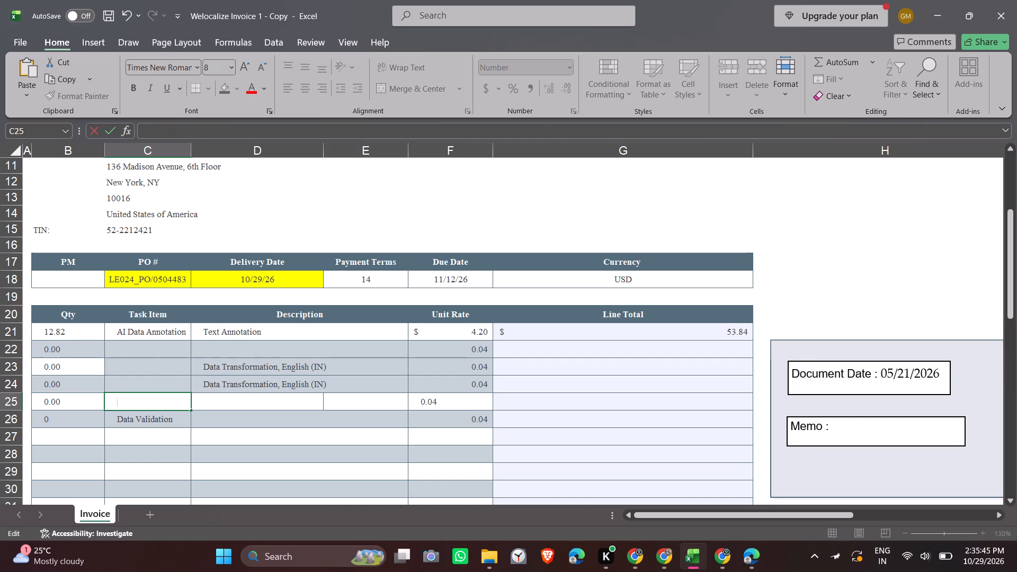
{"action": "triple_click", "coordinate": [155, 415]}
{"action": "double_click", "coordinate": [155, 415]}
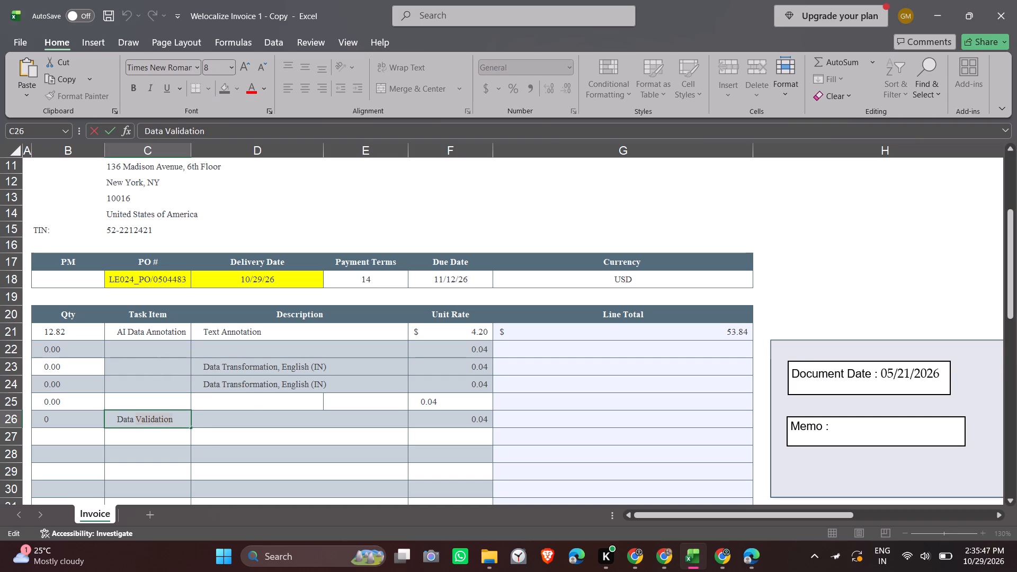
{"action": "key", "text": "BackSpace"}
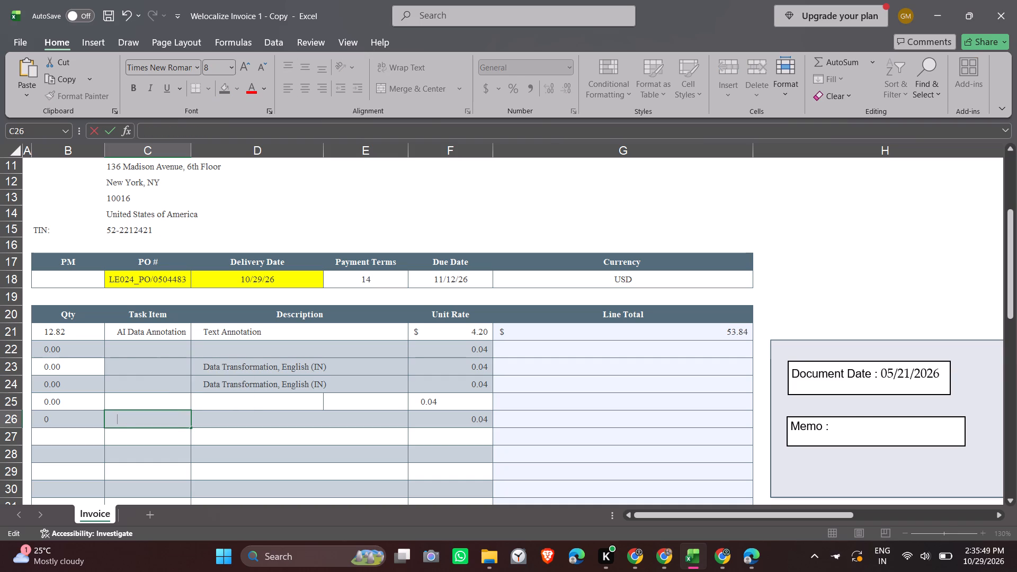
Clear the leftover Data Transformation text from Description cells D23 and D24.
{"action": "triple_click", "coordinate": [227, 366]}
{"action": "double_click", "coordinate": [227, 366]}
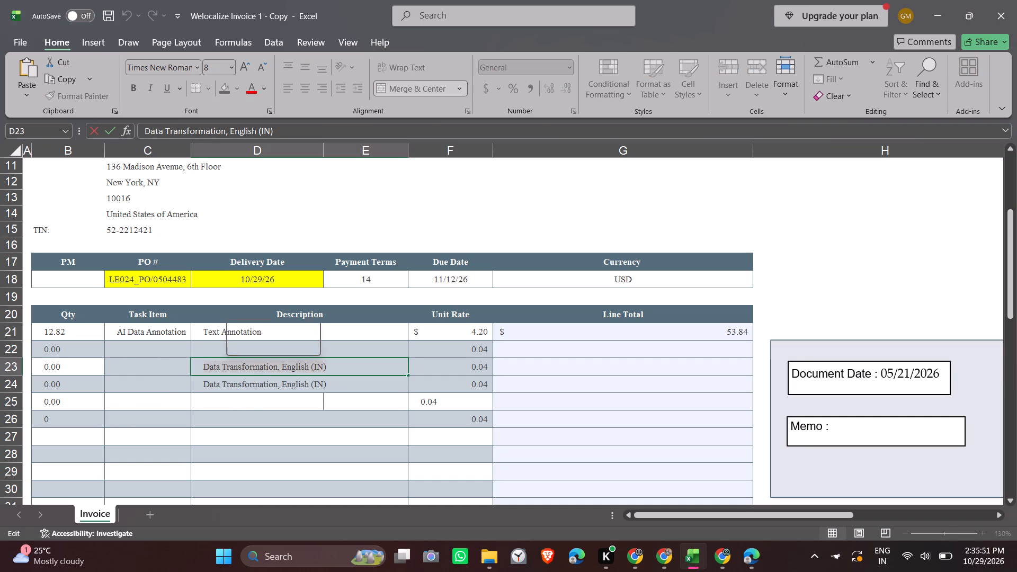
{"action": "key", "text": "BackSpace"}
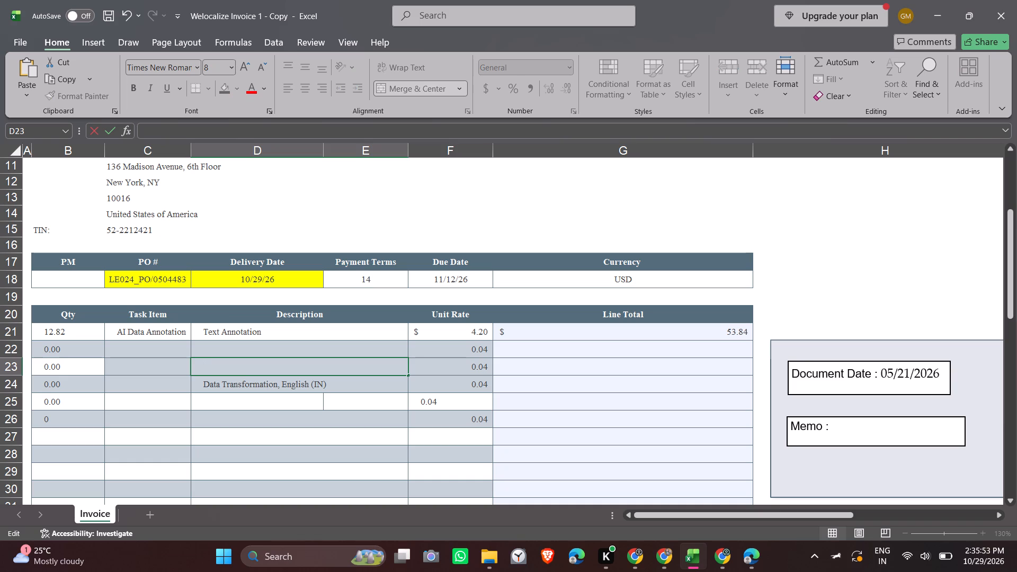
{"action": "triple_click", "coordinate": [236, 385]}
{"action": "double_click", "coordinate": [236, 385]}
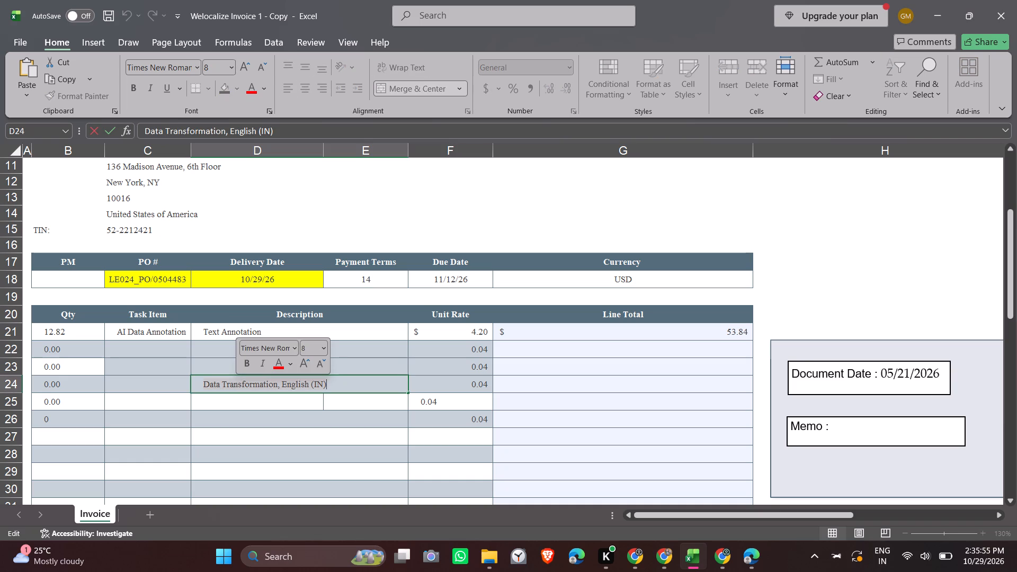
{"action": "key", "text": "BackSpace"}
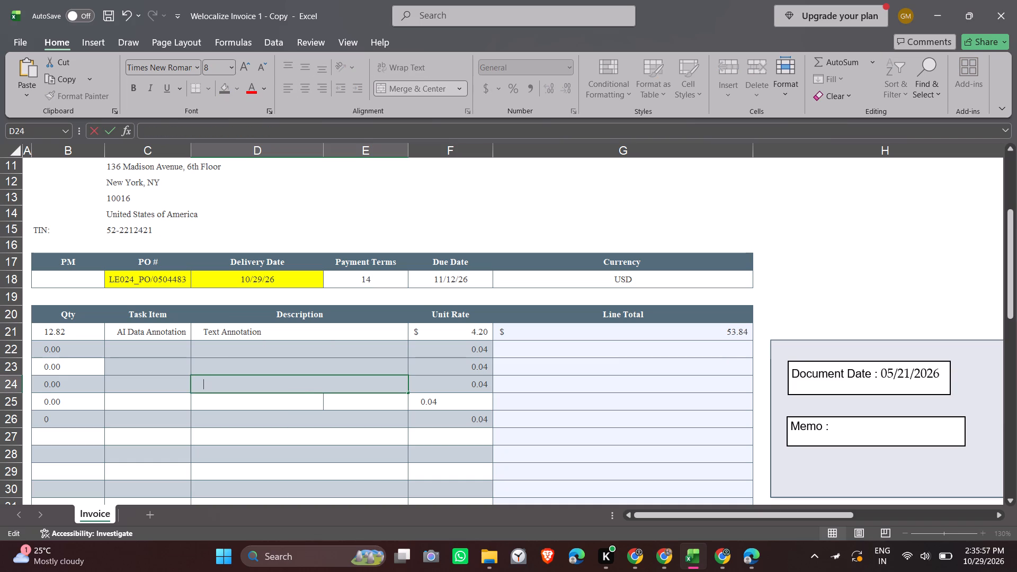
Clear the leftover unit rates from Unit Rate cells F22 through F26.
{"action": "triple_click", "coordinate": [483, 351]}
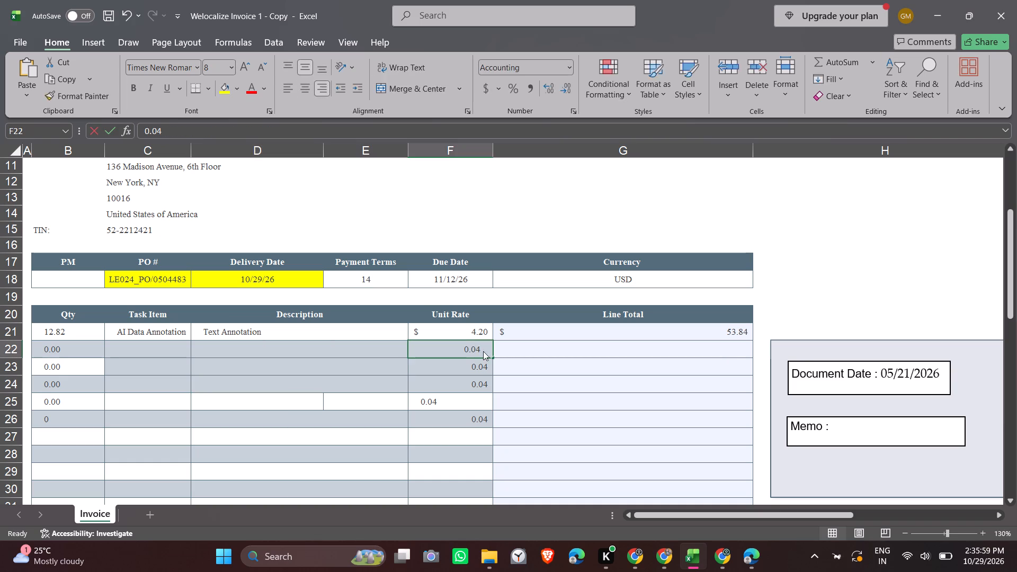
{"action": "triple_click", "coordinate": [483, 351]}
{"action": "left_click", "coordinate": [483, 351]}
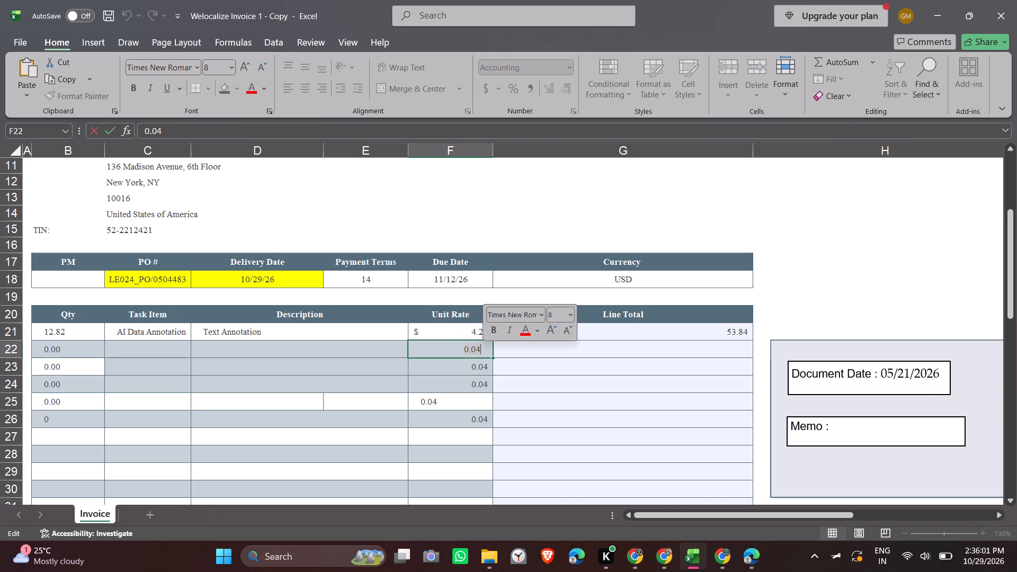
{"action": "key", "text": "BackSpace"}
{"action": "triple_click", "coordinate": [476, 372]}
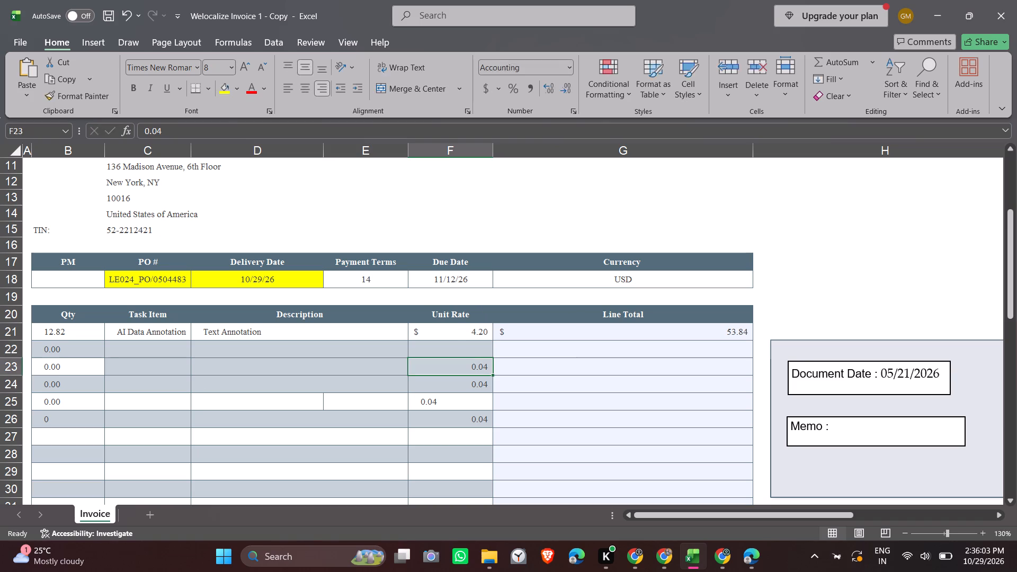
{"action": "left_click", "coordinate": [476, 372]}
{"action": "key", "text": "BackSpace"}
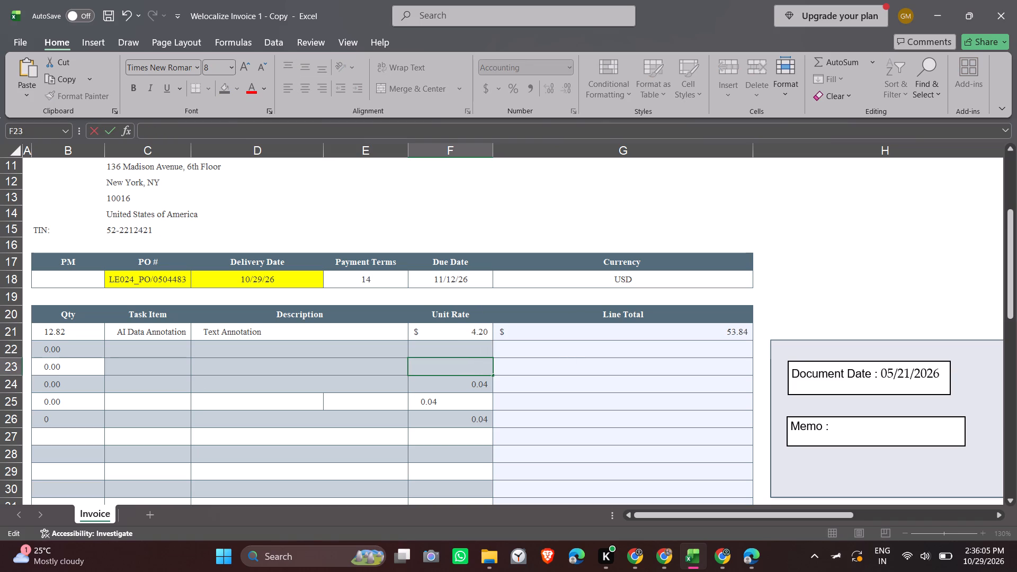
{"action": "triple_click", "coordinate": [485, 390]}
{"action": "left_click", "coordinate": [485, 390]}
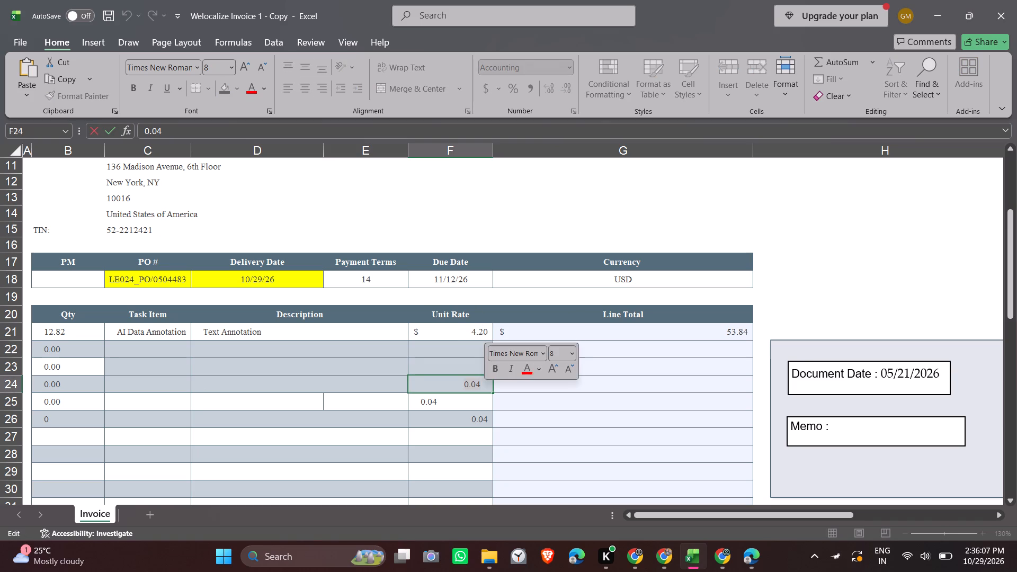
{"action": "key", "text": "BackSpace"}
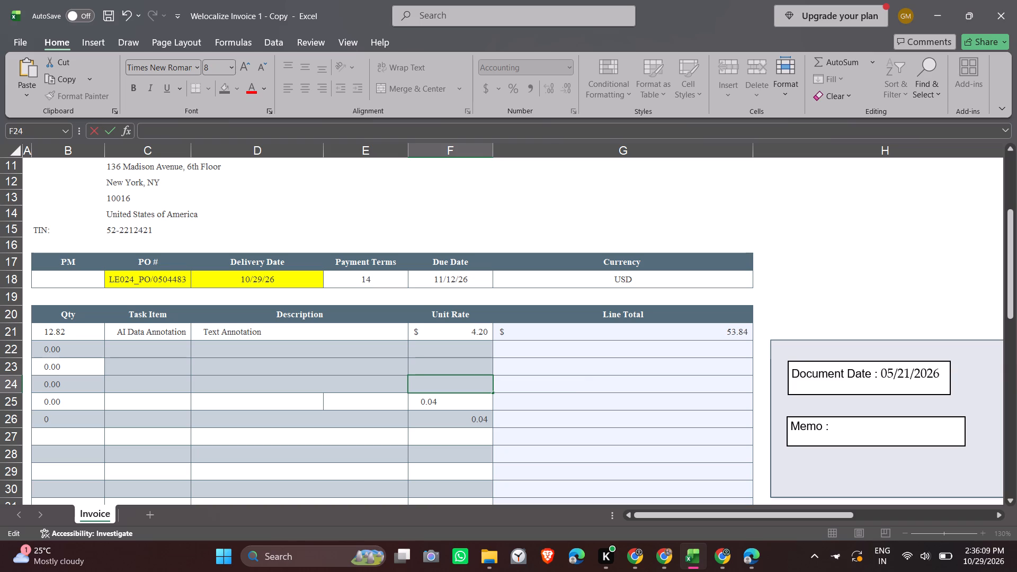
{"action": "triple_click", "coordinate": [433, 403]}
{"action": "double_click", "coordinate": [433, 403]}
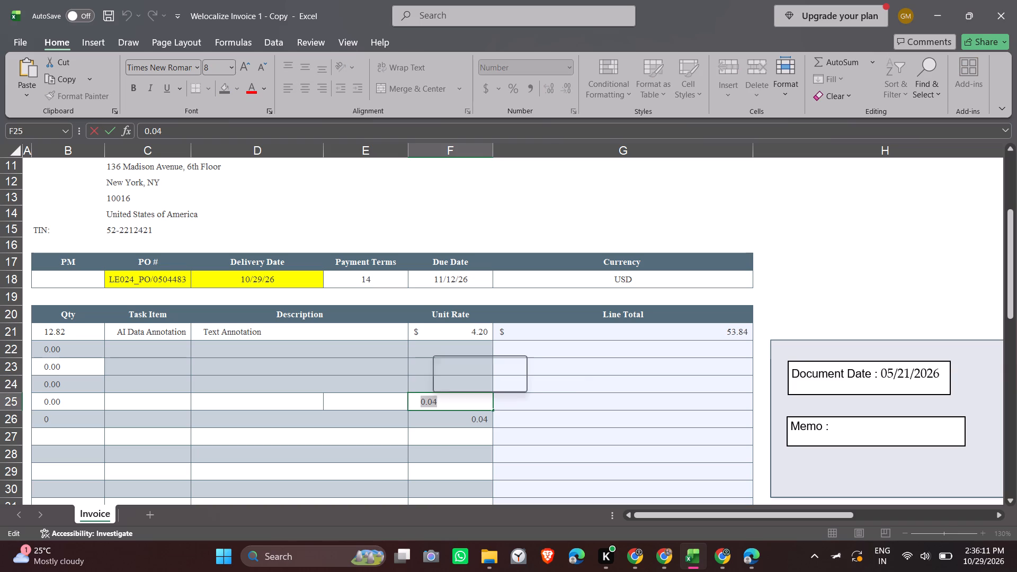
{"action": "key", "text": "BackSpace"}
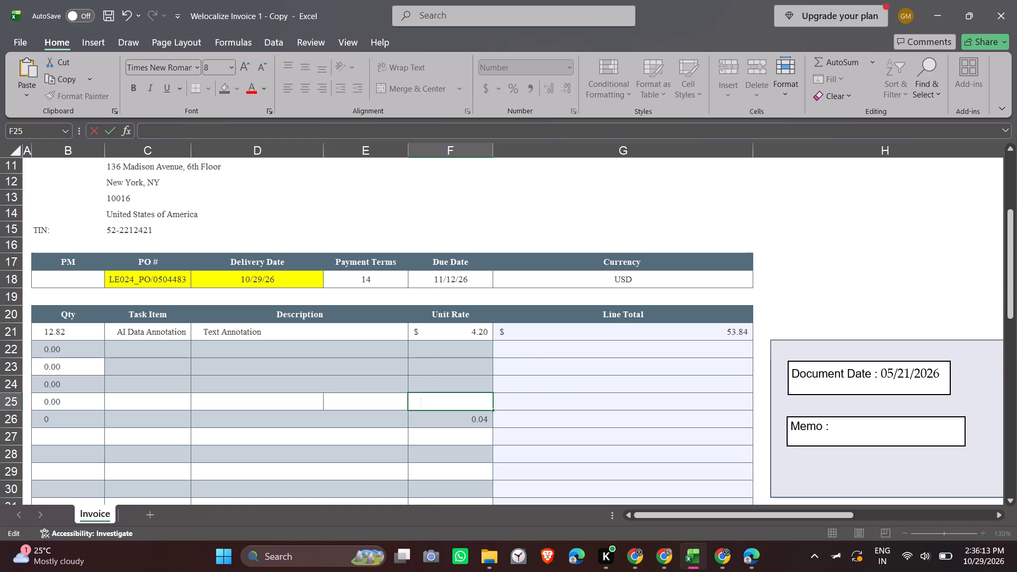
{"action": "triple_click", "coordinate": [471, 418]}
{"action": "left_click", "coordinate": [471, 418]}
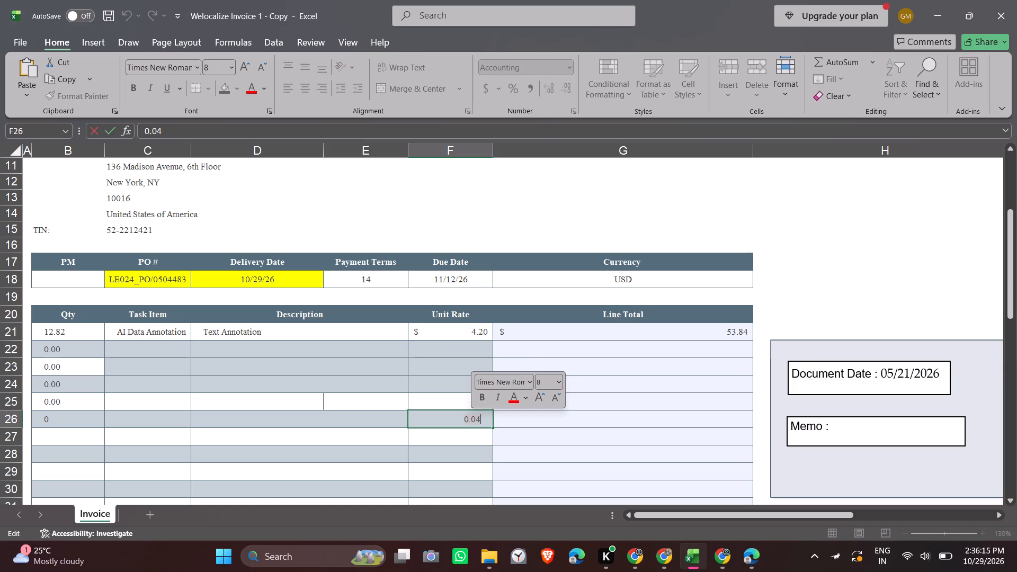
{"action": "key", "text": "BackSpace"}
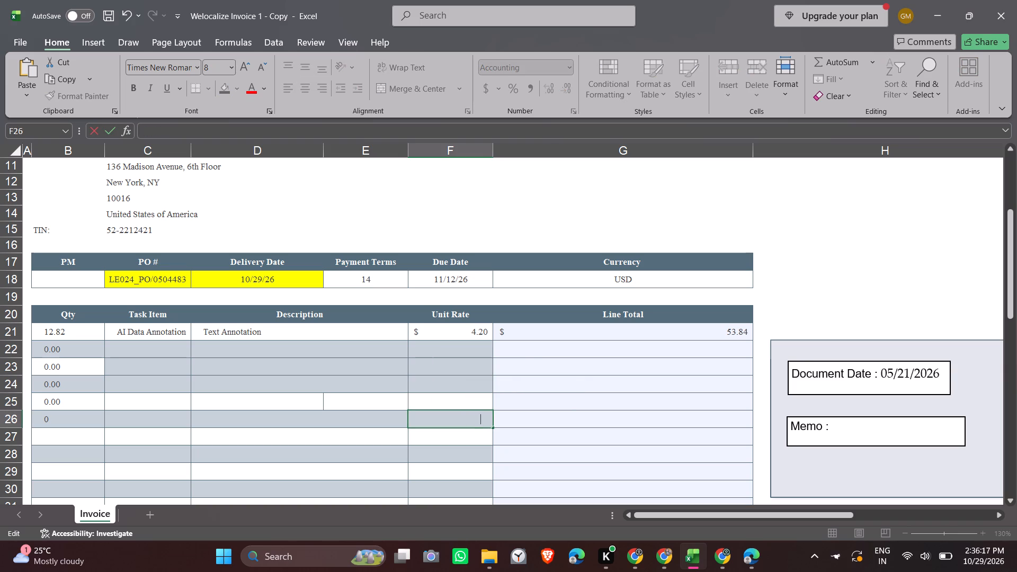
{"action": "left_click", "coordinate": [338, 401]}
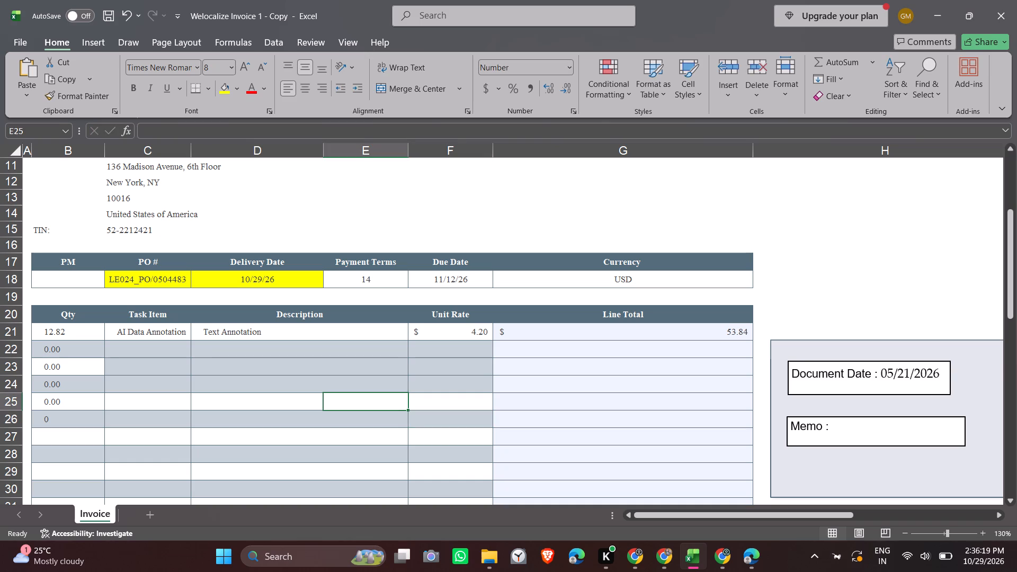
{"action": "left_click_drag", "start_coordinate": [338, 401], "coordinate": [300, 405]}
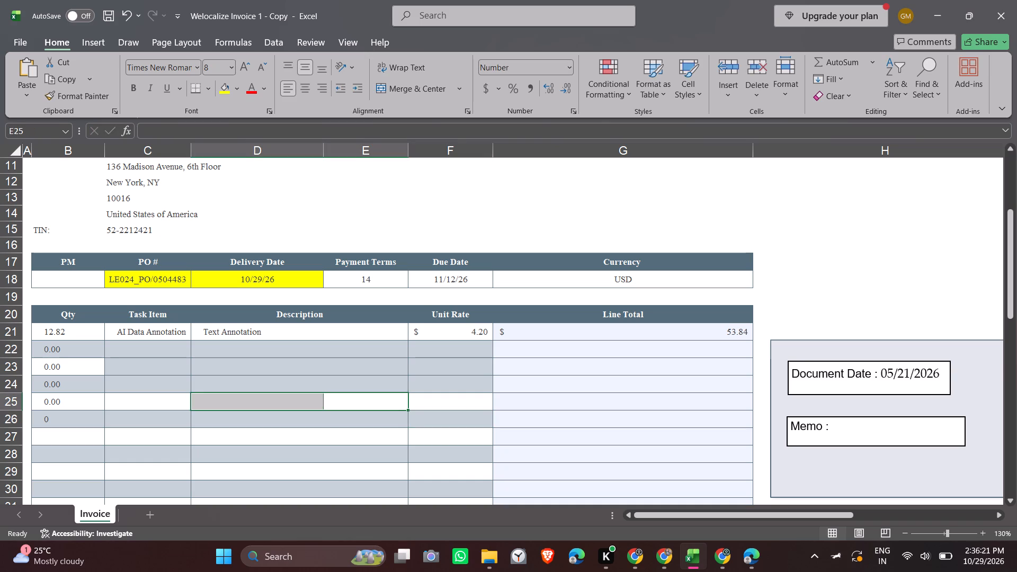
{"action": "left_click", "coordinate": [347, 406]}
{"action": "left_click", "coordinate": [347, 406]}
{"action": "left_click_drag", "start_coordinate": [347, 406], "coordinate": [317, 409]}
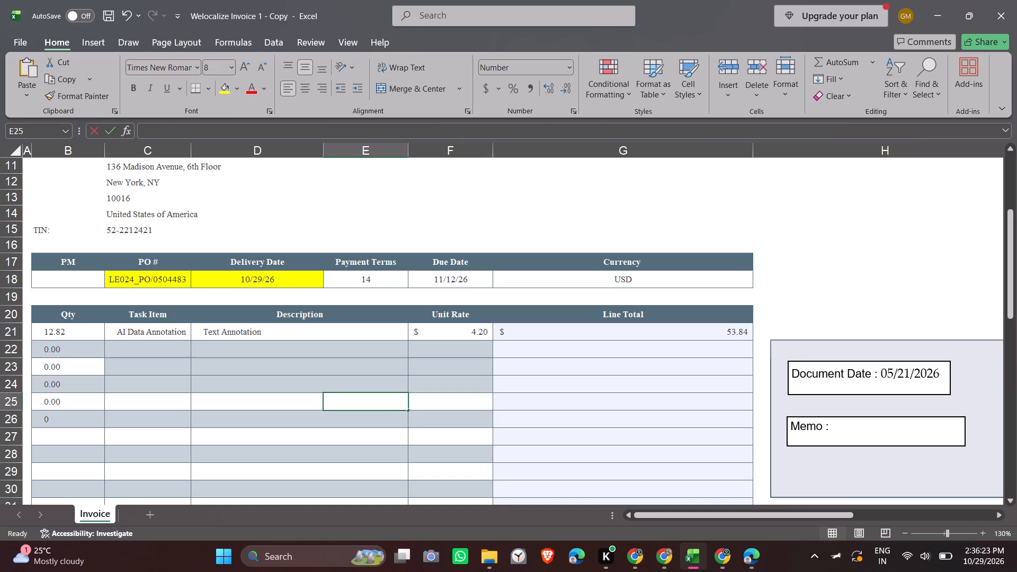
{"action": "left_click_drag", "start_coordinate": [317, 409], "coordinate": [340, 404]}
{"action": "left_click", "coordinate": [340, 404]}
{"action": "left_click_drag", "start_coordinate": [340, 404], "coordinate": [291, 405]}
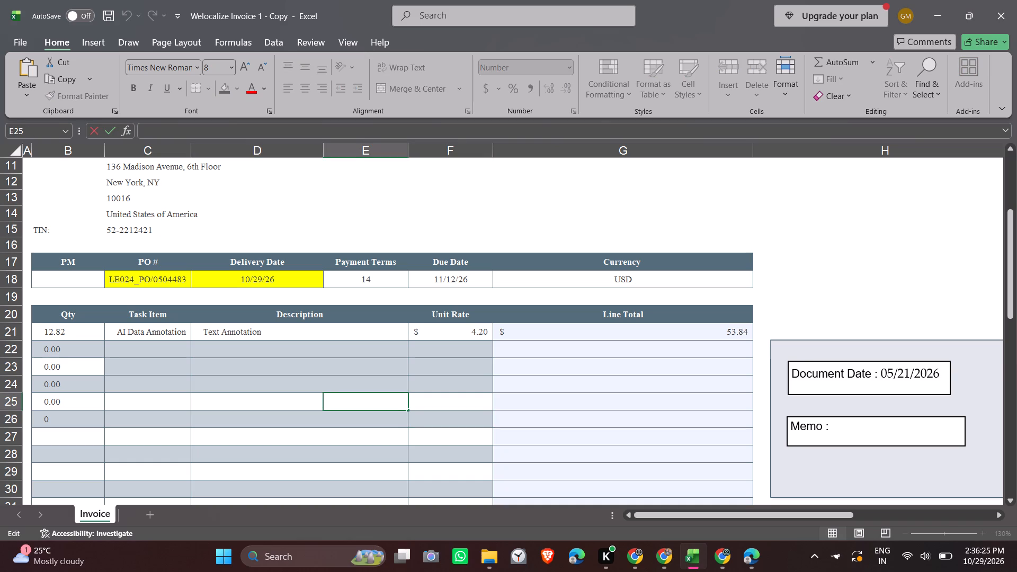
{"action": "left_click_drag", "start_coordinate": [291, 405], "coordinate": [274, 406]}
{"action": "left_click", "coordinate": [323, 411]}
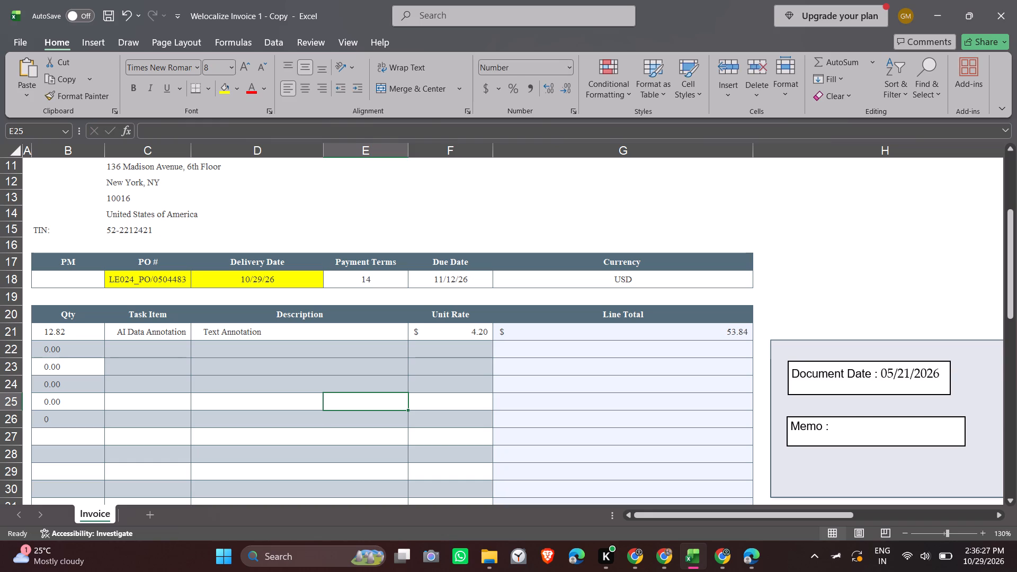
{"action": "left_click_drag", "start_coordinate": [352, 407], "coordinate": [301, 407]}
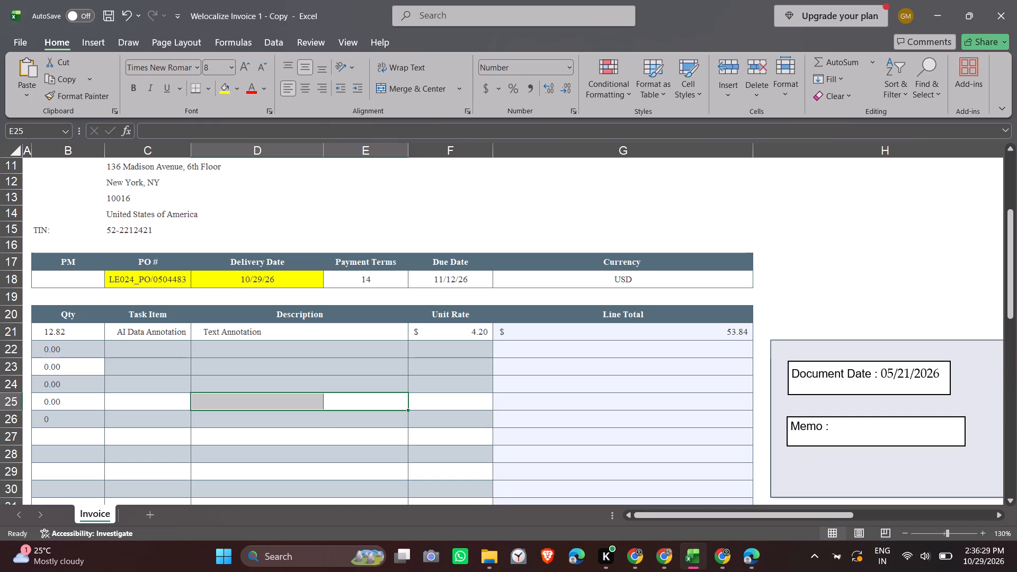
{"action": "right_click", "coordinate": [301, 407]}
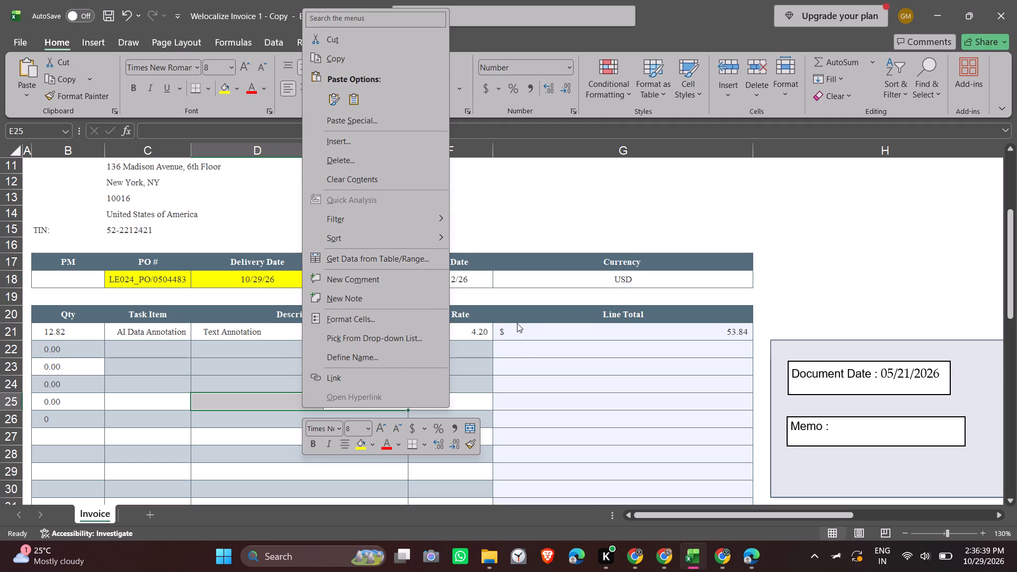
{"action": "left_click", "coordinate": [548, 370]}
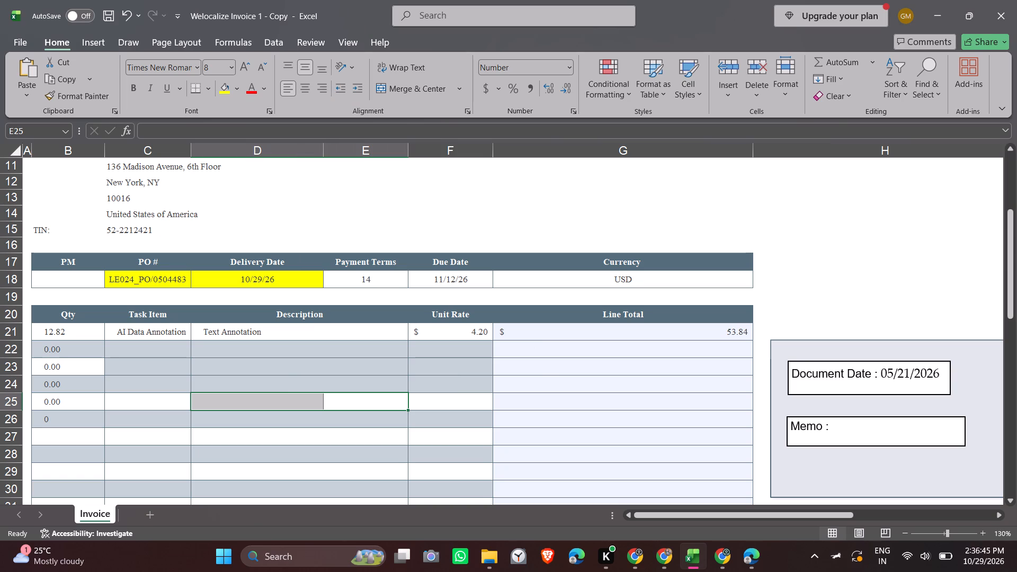
Review the Excel invoice's header details, order row, line items and the Document Date and Memo boxes.
{"action": "scroll", "coordinate": [548, 370], "scroll_direction": "up", "scroll_amount": 2}
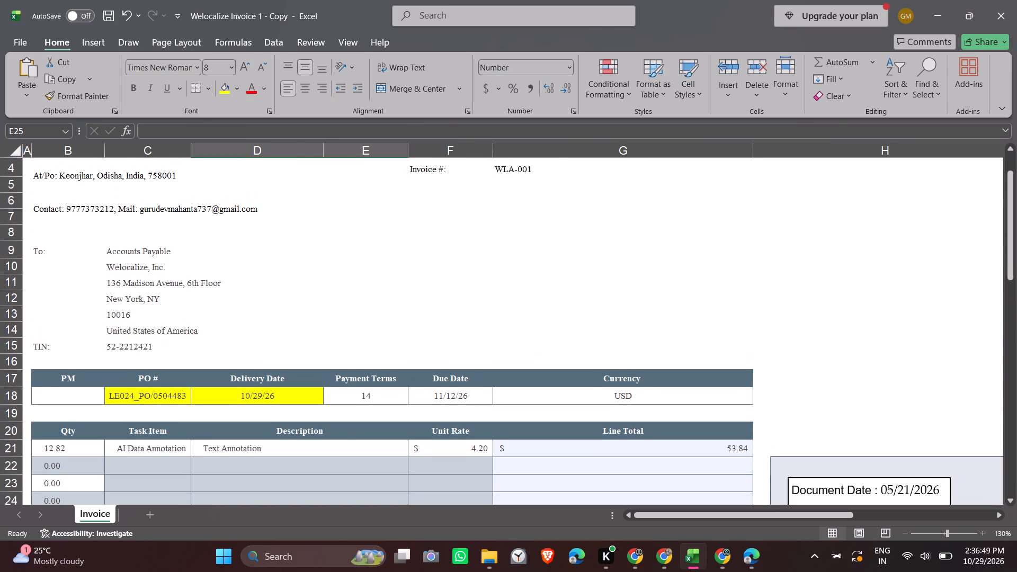
{"action": "scroll", "coordinate": [548, 370], "scroll_direction": "up", "scroll_amount": 2}
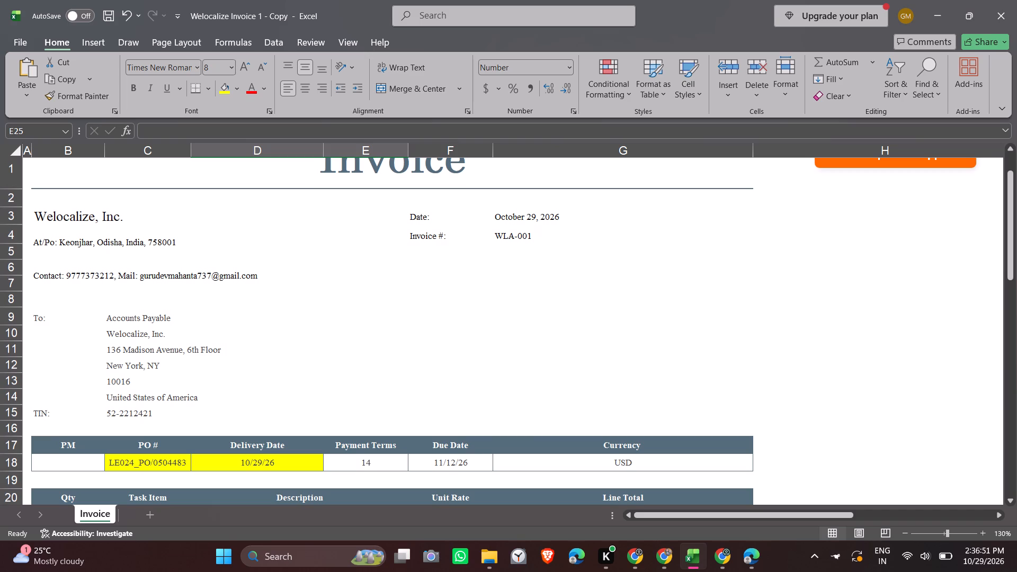
{"action": "scroll", "coordinate": [548, 370], "scroll_direction": "up", "scroll_amount": 2}
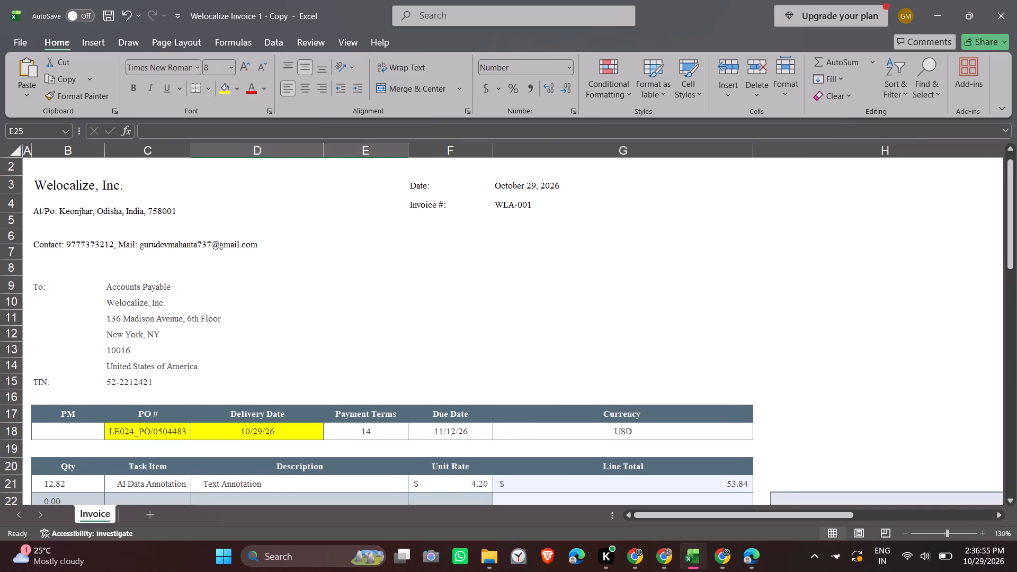
{"action": "scroll", "coordinate": [548, 370], "scroll_direction": "down", "scroll_amount": 2}
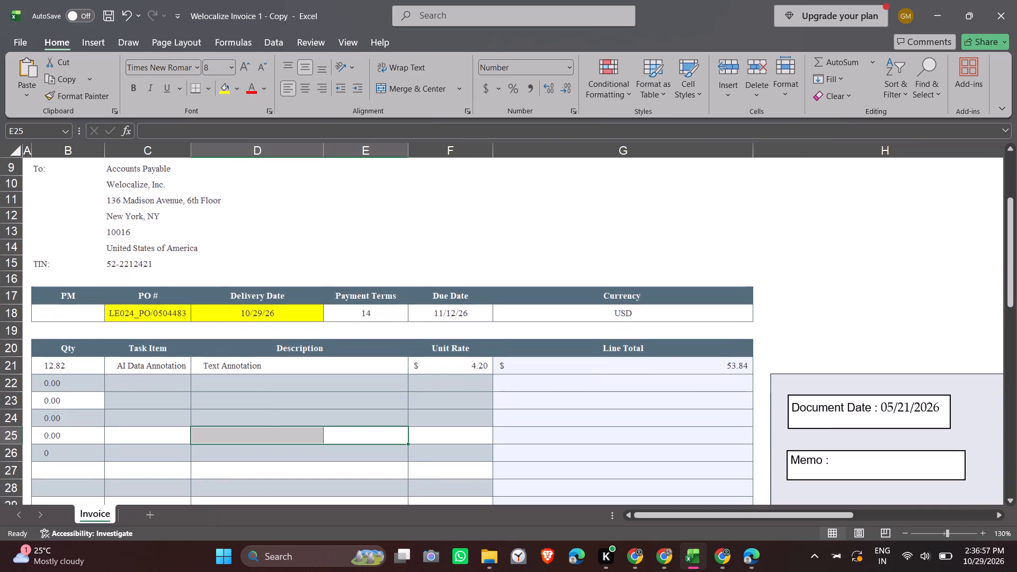
{"action": "scroll", "coordinate": [548, 370], "scroll_direction": "down", "scroll_amount": 1}
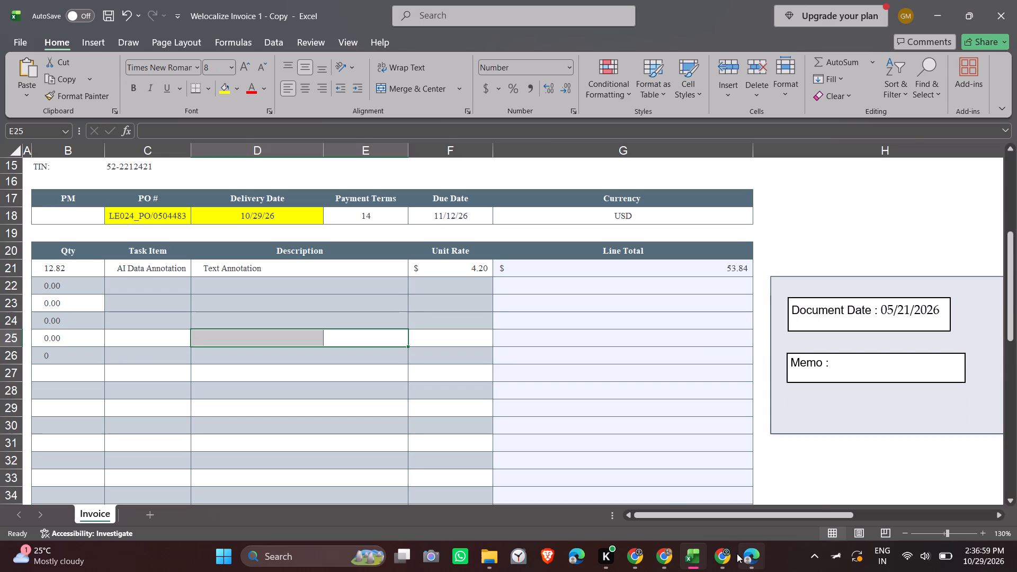
Copy the memo 10/20 - 10/26 from the Workday purchase order into the Excel invoice's Memo box.
{"action": "left_click", "coordinate": [727, 553]}
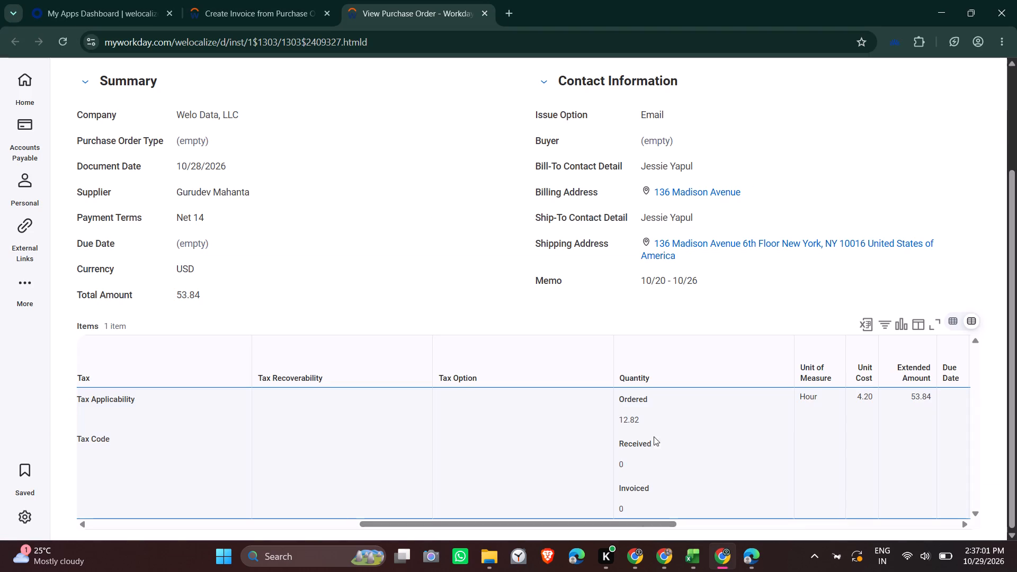
{"action": "scroll", "coordinate": [649, 409], "scroll_direction": "left", "scroll_amount": 3}
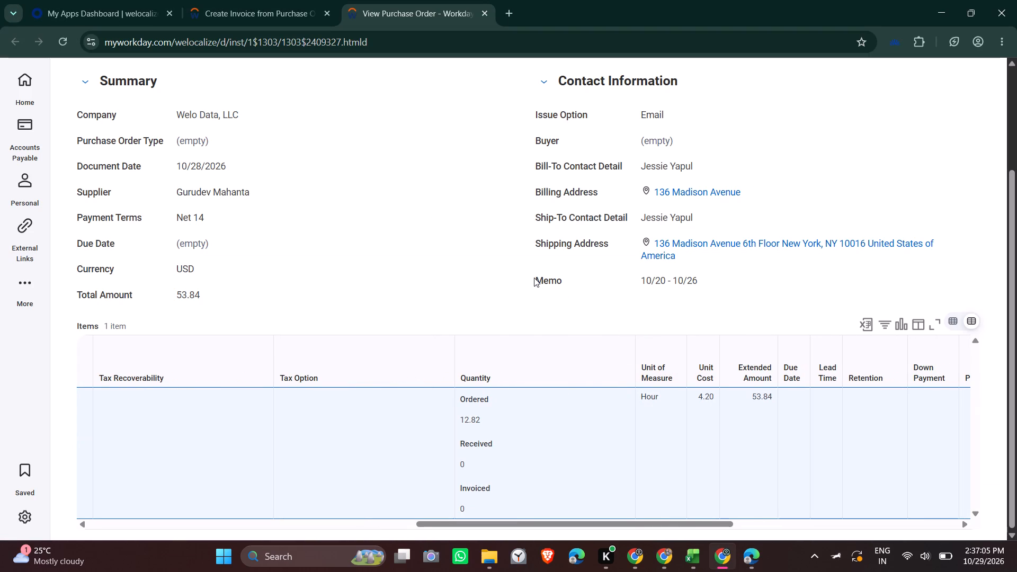
{"action": "left_click", "coordinate": [644, 280]}
{"action": "left_click_drag", "start_coordinate": [644, 280], "coordinate": [668, 277]}
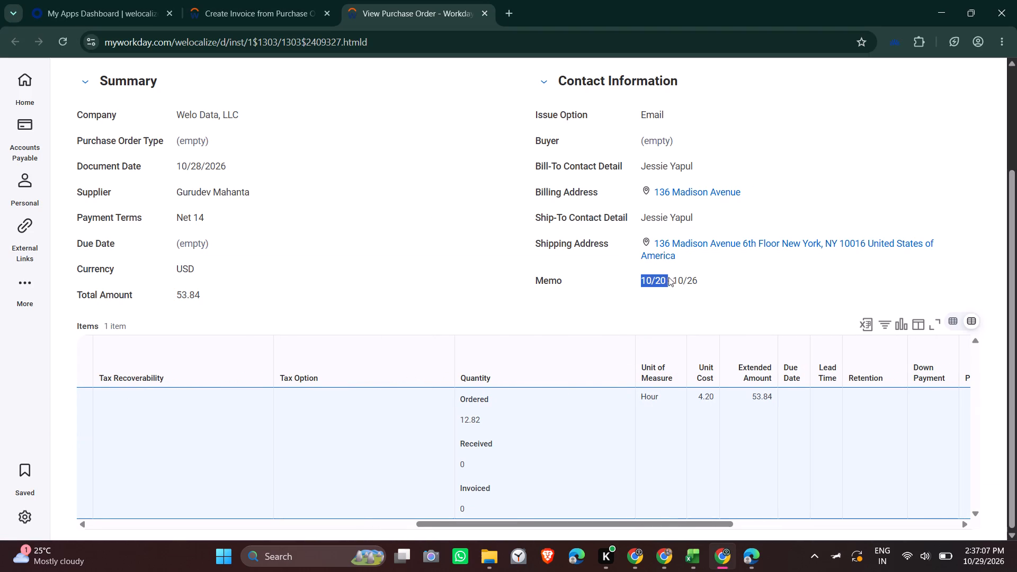
{"action": "left_click_drag", "start_coordinate": [668, 277], "coordinate": [690, 276]}
{"action": "key", "text": "ctrl+c"}
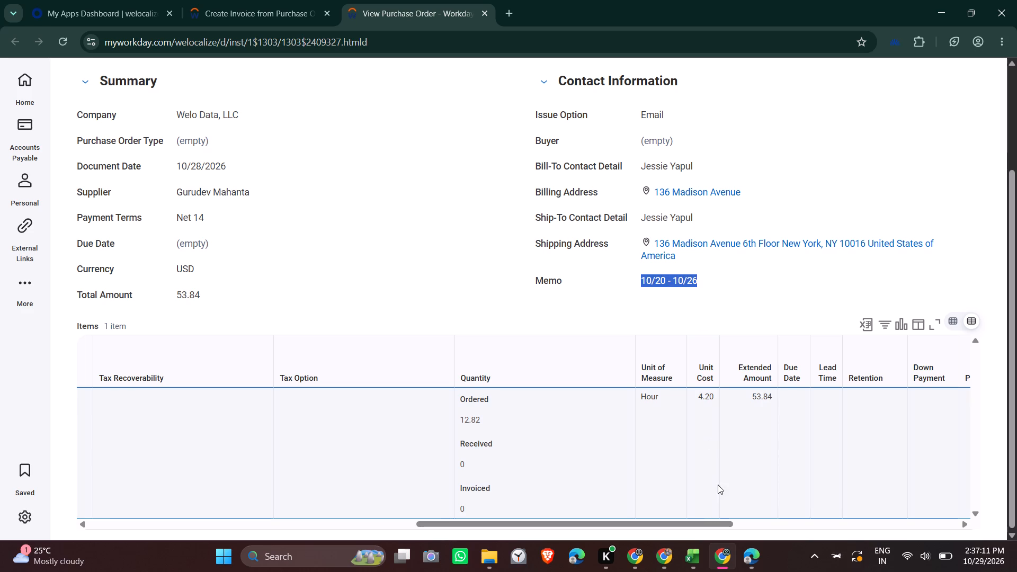
{"action": "left_click", "coordinate": [748, 564]}
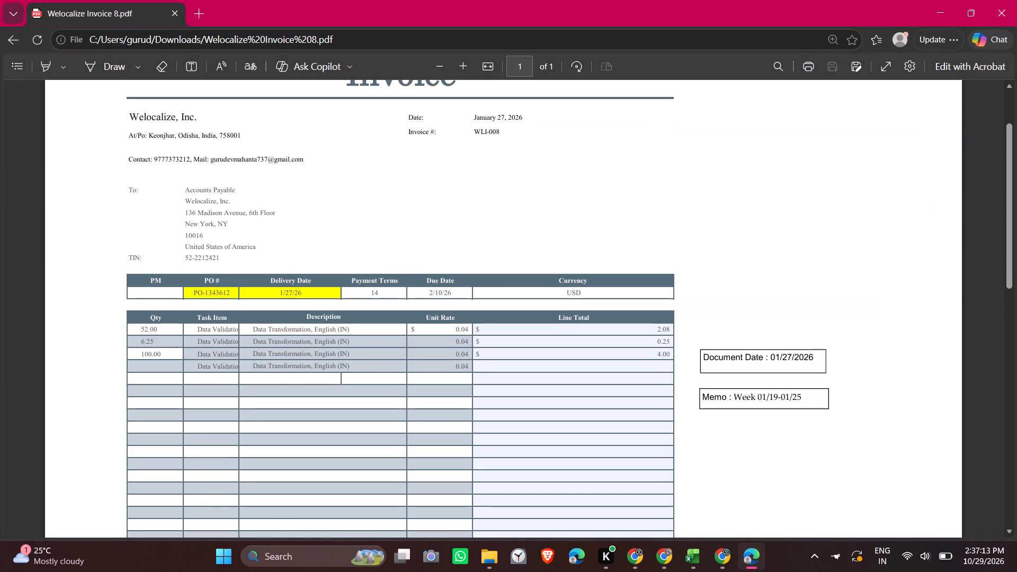
{"action": "left_click", "coordinate": [734, 554]}
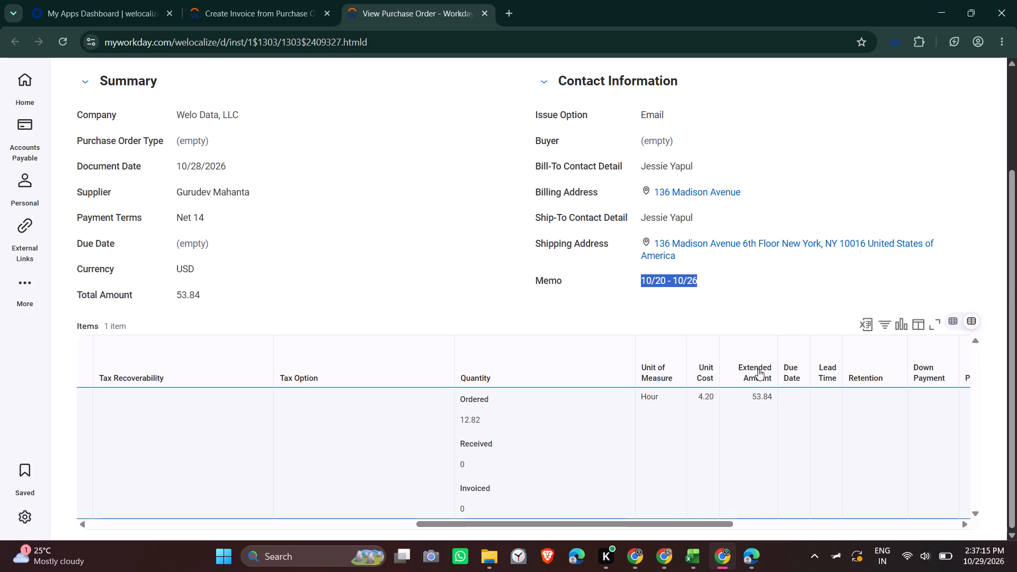
{"action": "left_click", "coordinate": [695, 548]}
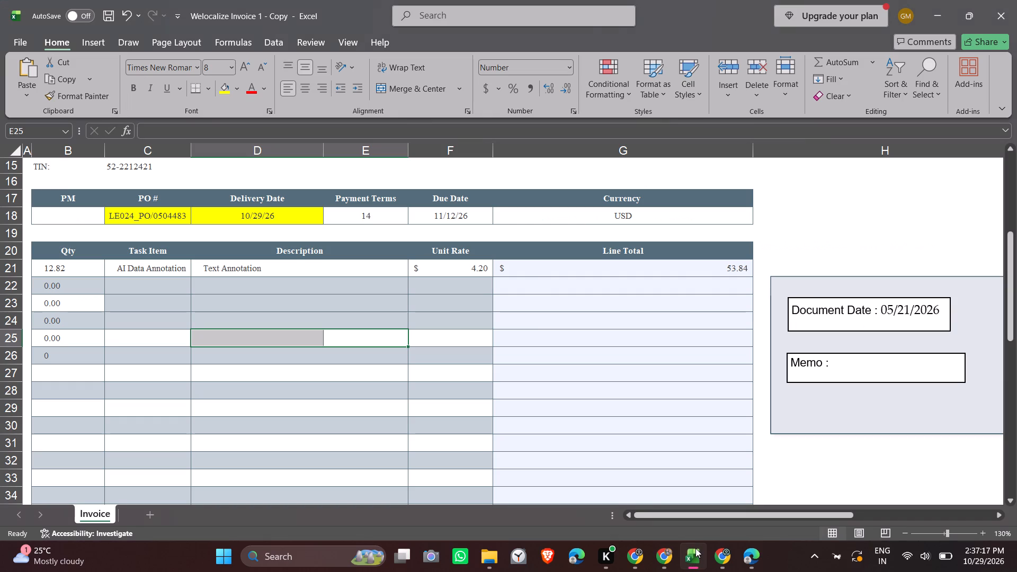
{"action": "left_click", "coordinate": [837, 362]}
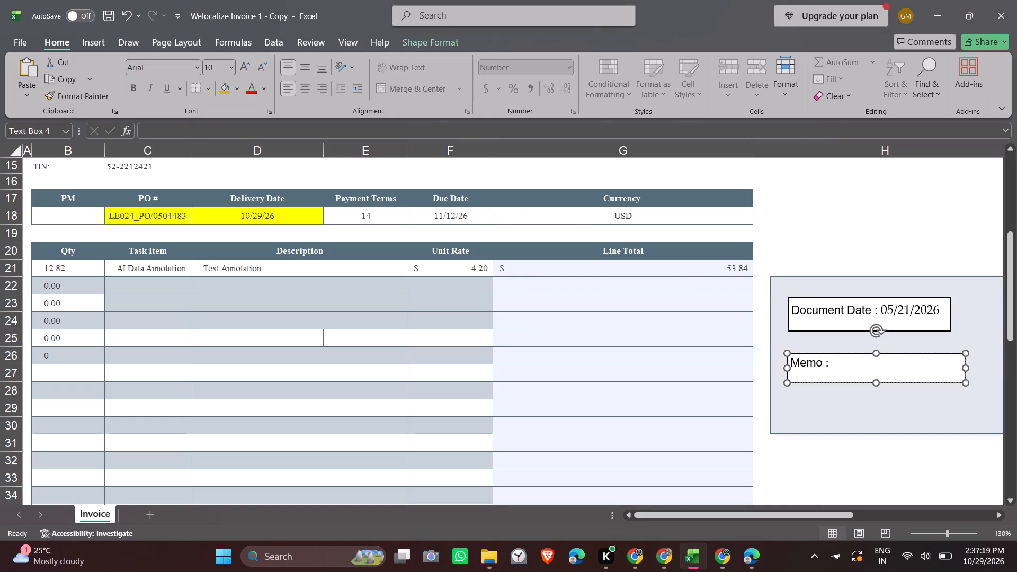
{"action": "key", "text": "ctrl+v"}
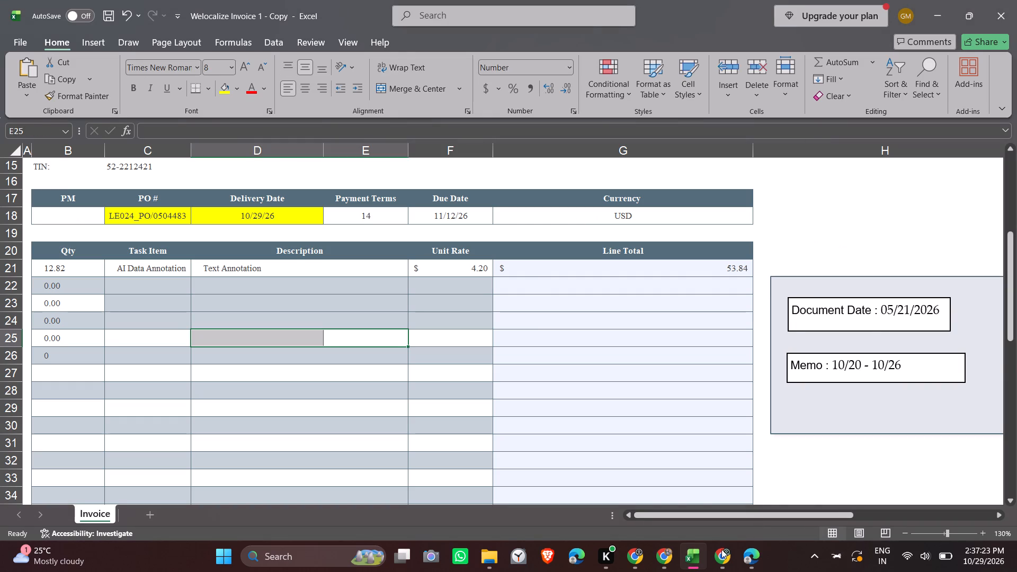
Copy the Workday purchase order's document date, 10/28/2026, over the date in the Excel invoice's Document Date box.
{"action": "left_click", "coordinate": [711, 558]}
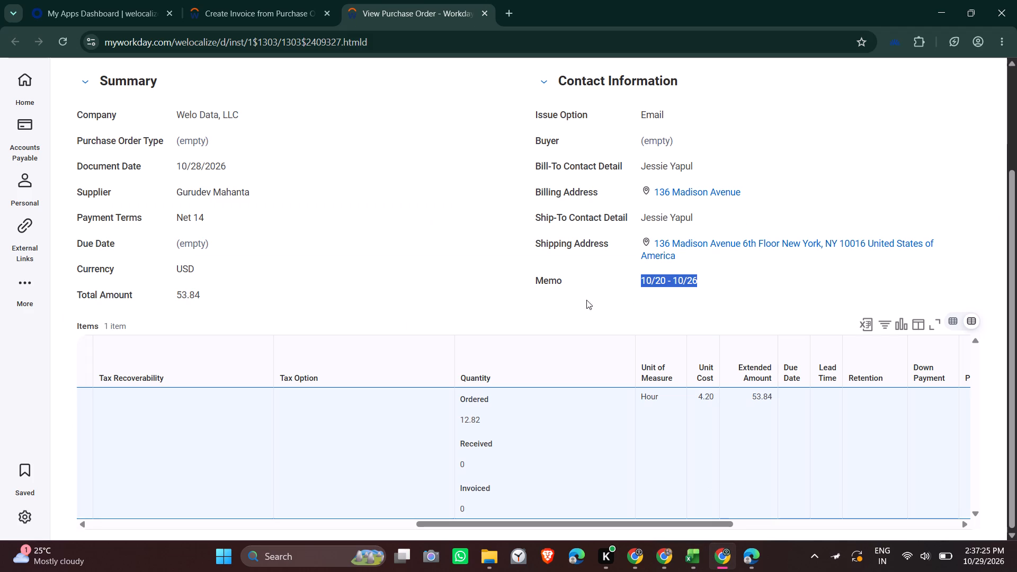
{"action": "left_click_drag", "start_coordinate": [175, 160], "coordinate": [226, 155]}
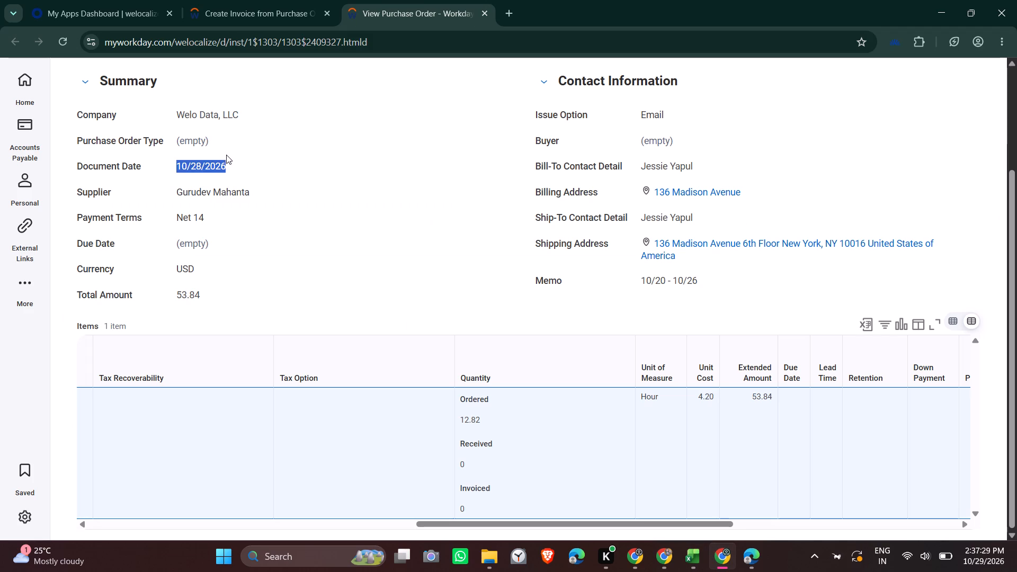
{"action": "key", "text": "ctrl+c"}
{"action": "left_click", "coordinate": [703, 564]}
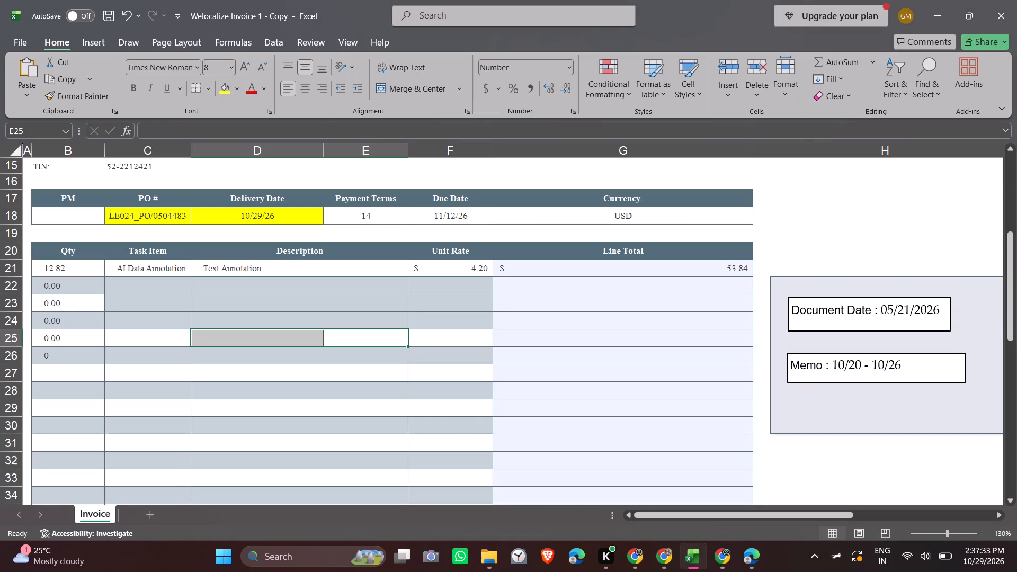
{"action": "left_click_drag", "start_coordinate": [883, 309], "coordinate": [887, 308]}
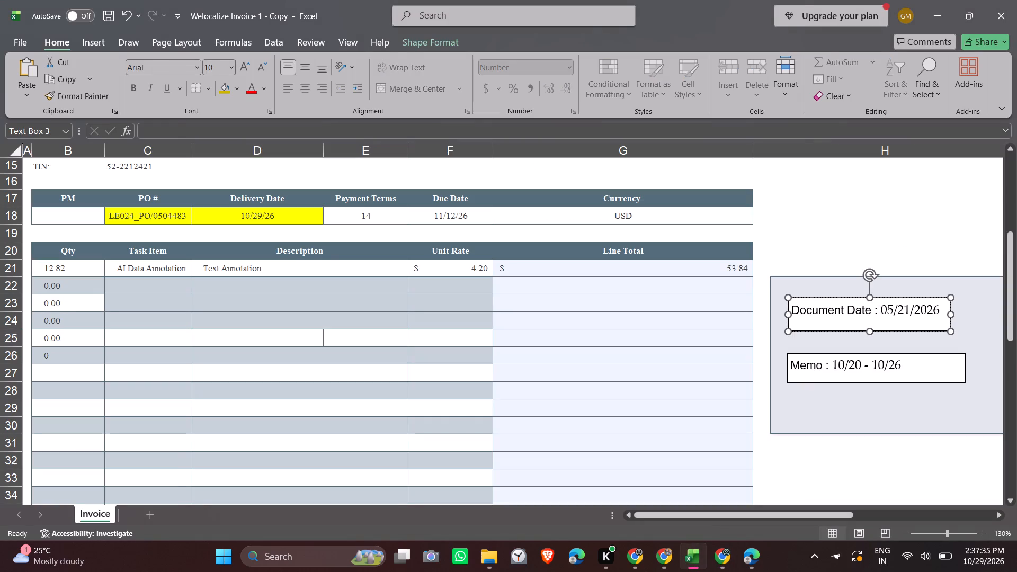
{"action": "left_click_drag", "start_coordinate": [887, 308], "coordinate": [964, 305]}
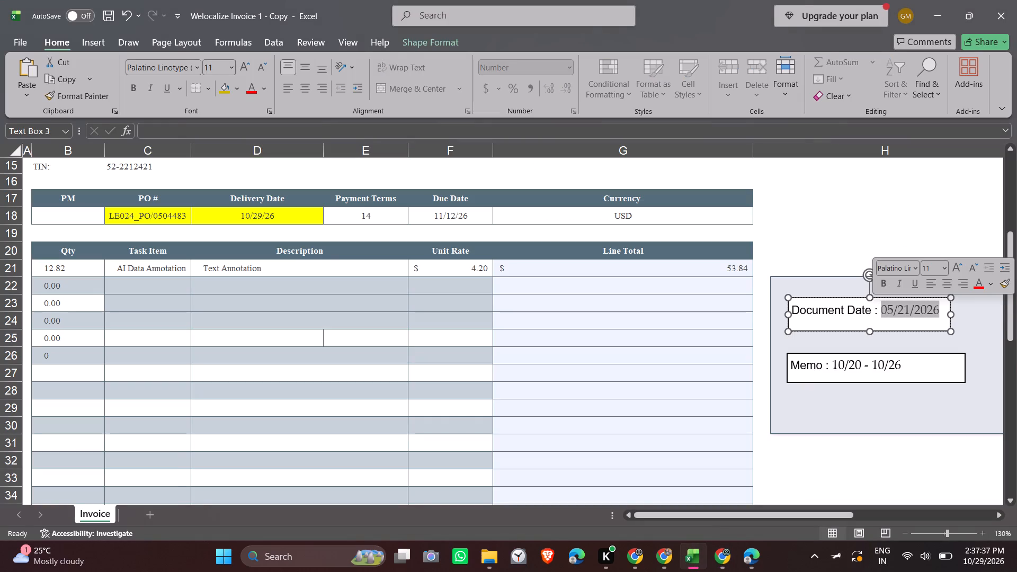
{"action": "key", "text": "ctrl+v"}
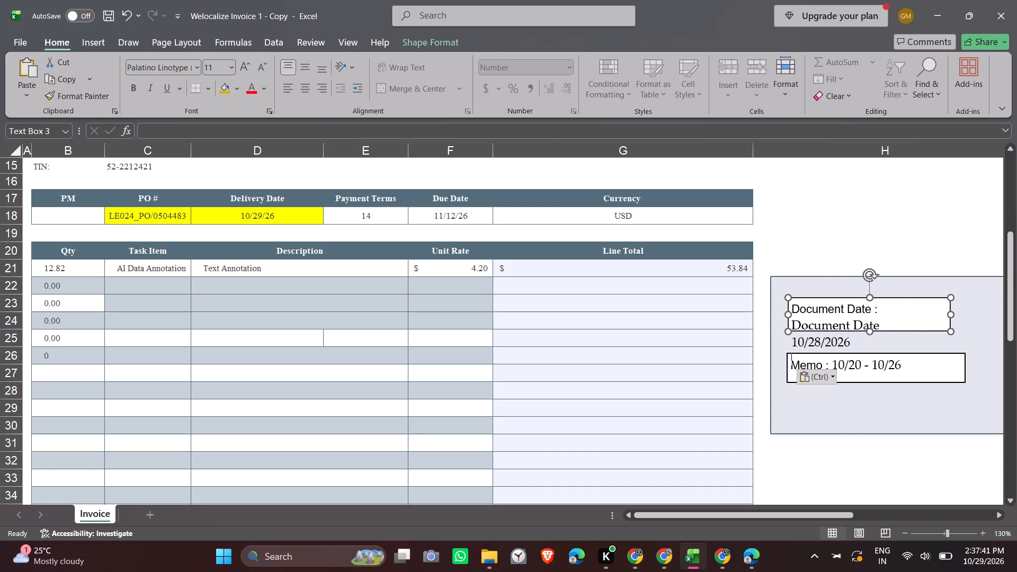
Remove the duplicate Document Date label and extra line breaks so the box reads Document Date : 10/28/2026.
{"action": "key", "text": "Left"}
{"action": "key", "text": "Left"}
{"action": "key", "text": "Left"}
{"action": "key", "text": "Left"}
{"action": "key", "text": "Left"}
{"action": "key", "text": "Left"}
{"action": "key", "text": "Left"}
{"action": "key", "text": "Left"}
{"action": "key", "text": "Left"}
{"action": "key", "text": "Left"}
{"action": "key", "text": "Left"}
{"action": "key", "text": "BackSpace"}
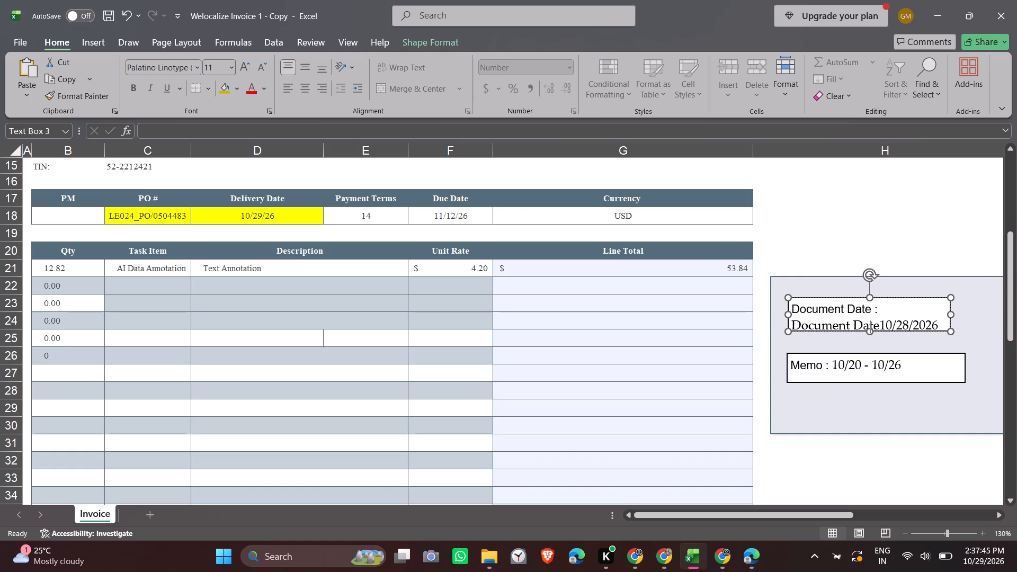
{"action": "key", "text": "BackSpace"}
{"action": "key", "text": "BackSpace"}
{"action": "key", "text": "BackSpace"}
{"action": "key", "text": "BackSpace"}
{"action": "key", "text": "BackSpace"}
{"action": "key", "text": "BackSpace"}
{"action": "key", "text": "BackSpace"}
{"action": "key", "text": "BackSpace"}
{"action": "key", "text": "BackSpace"}
{"action": "key", "text": "BackSpace"}
{"action": "key", "text": "BackSpace"}
{"action": "key", "text": "BackSpace"}
{"action": "key", "text": "BackSpace"}
{"action": "key", "text": "BackSpace"}
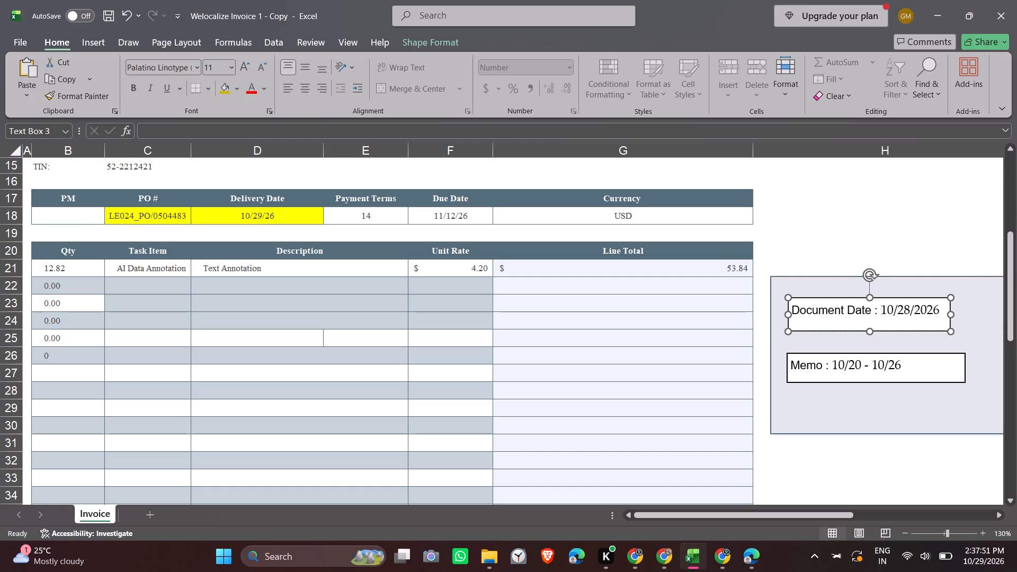
Copy the invoice number WLA-001 from the header of the Excel invoice.
{"action": "scroll", "coordinate": [337, 276], "scroll_direction": "up", "scroll_amount": 3}
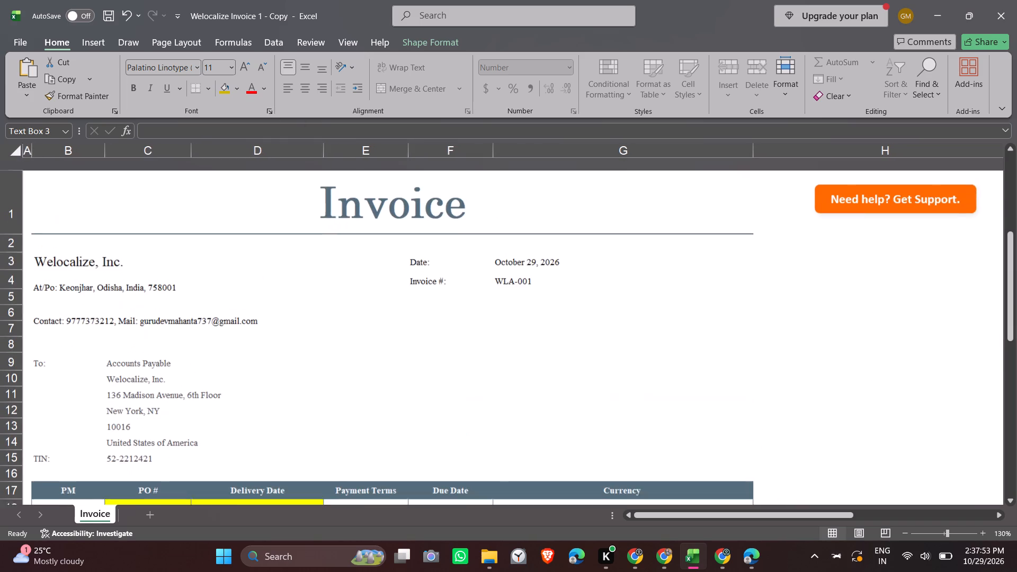
{"action": "left_click", "coordinate": [515, 267]}
{"action": "triple_click", "coordinate": [515, 267]}
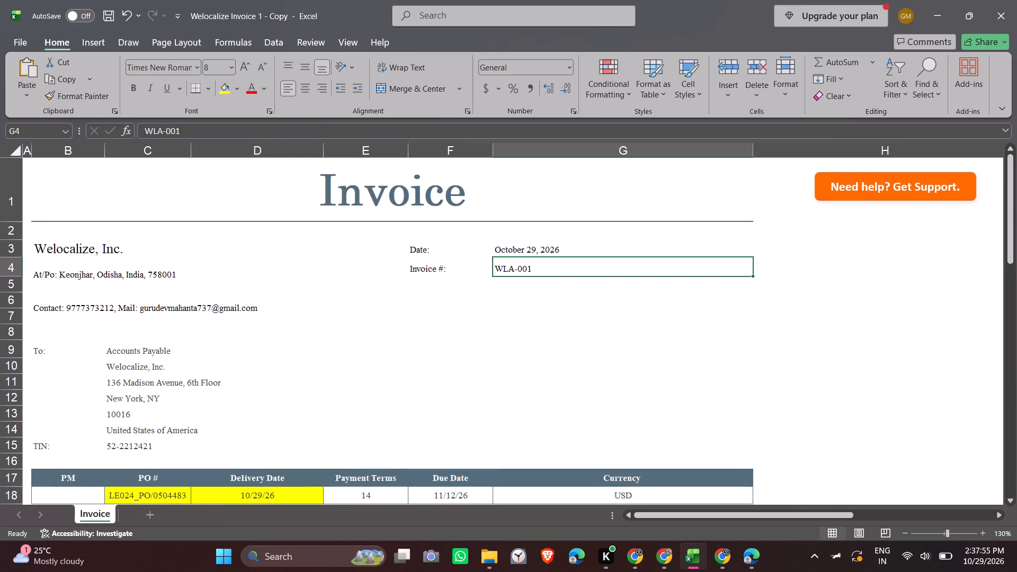
{"action": "left_click", "coordinate": [515, 267]}
{"action": "triple_click", "coordinate": [515, 267]}
{"action": "left_click", "coordinate": [515, 267]}
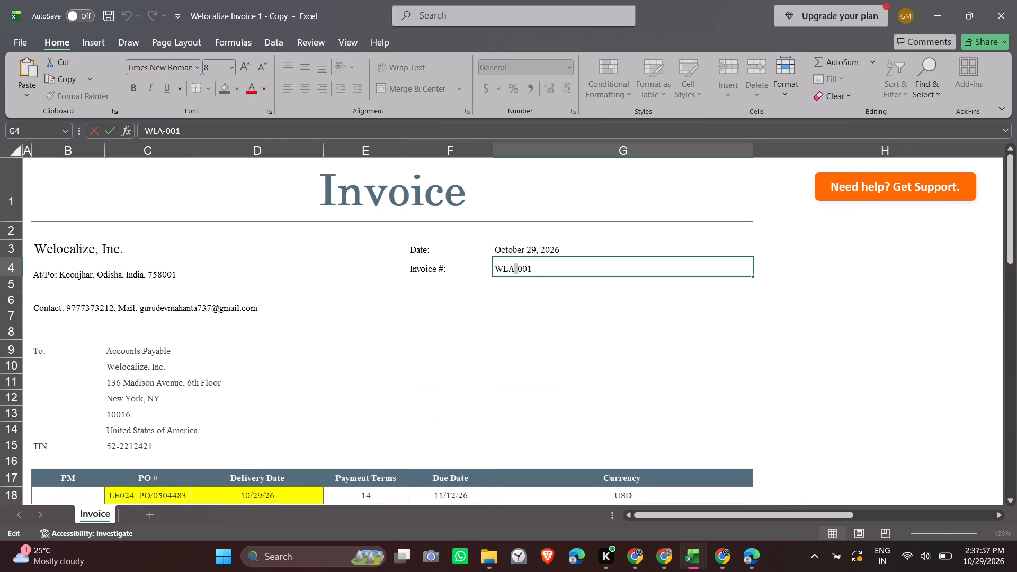
{"action": "triple_click", "coordinate": [515, 267]}
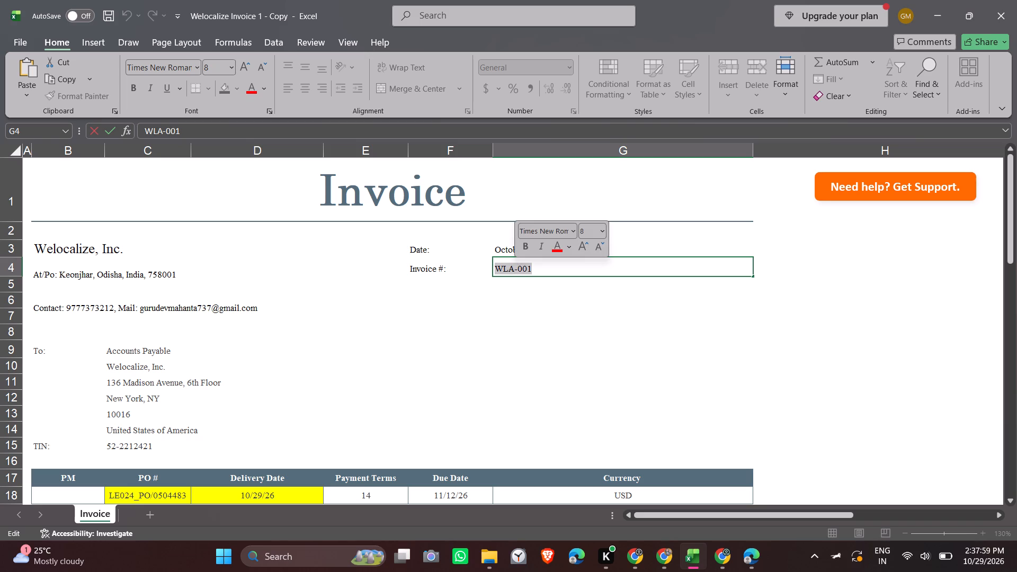
{"action": "key", "text": "ctrl+c"}
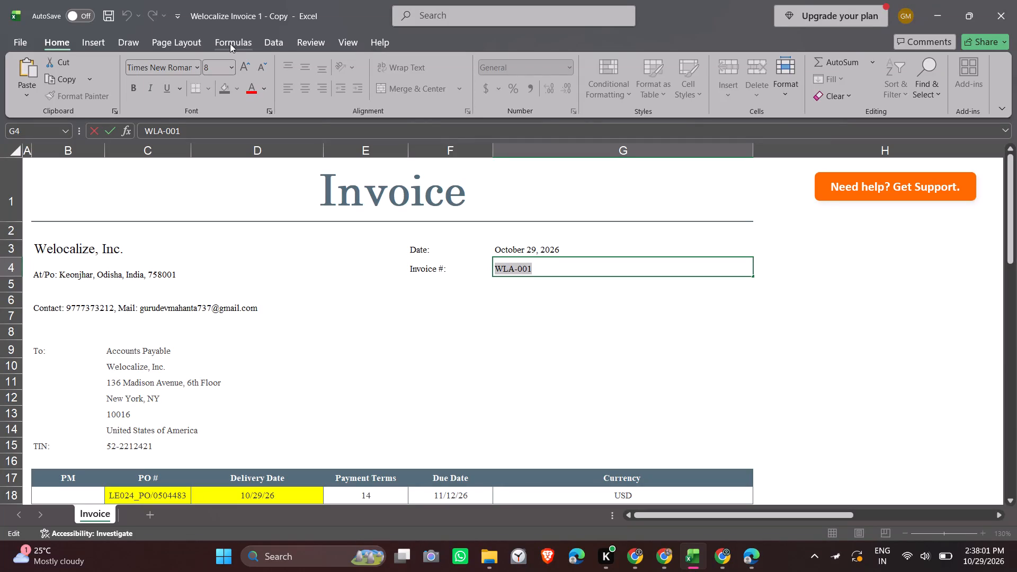
Save the Excel invoice workbook.
{"action": "left_click", "coordinate": [103, 16]}
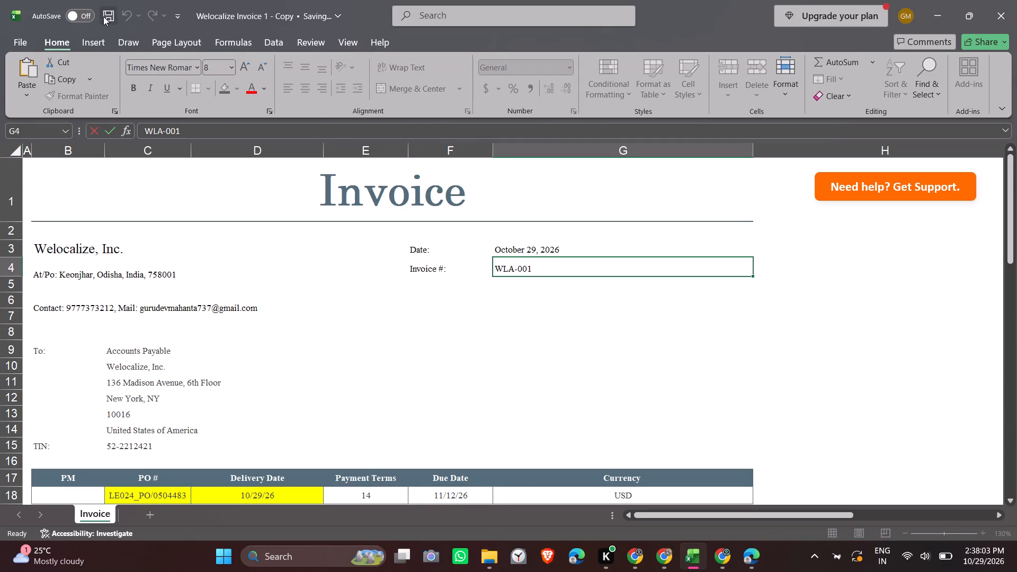
Save the invoice as a PDF in the Downloads folder, with the copied invoice number WLA-001 as its file name.
{"action": "double_click", "coordinate": [17, 33]}
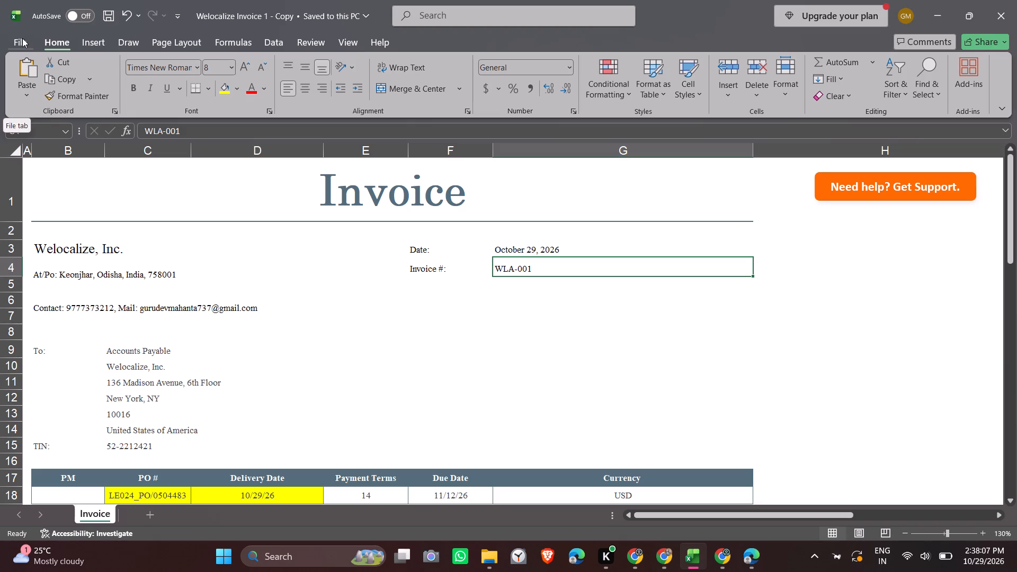
{"action": "left_click", "coordinate": [23, 39]}
{"action": "left_click", "coordinate": [41, 242]}
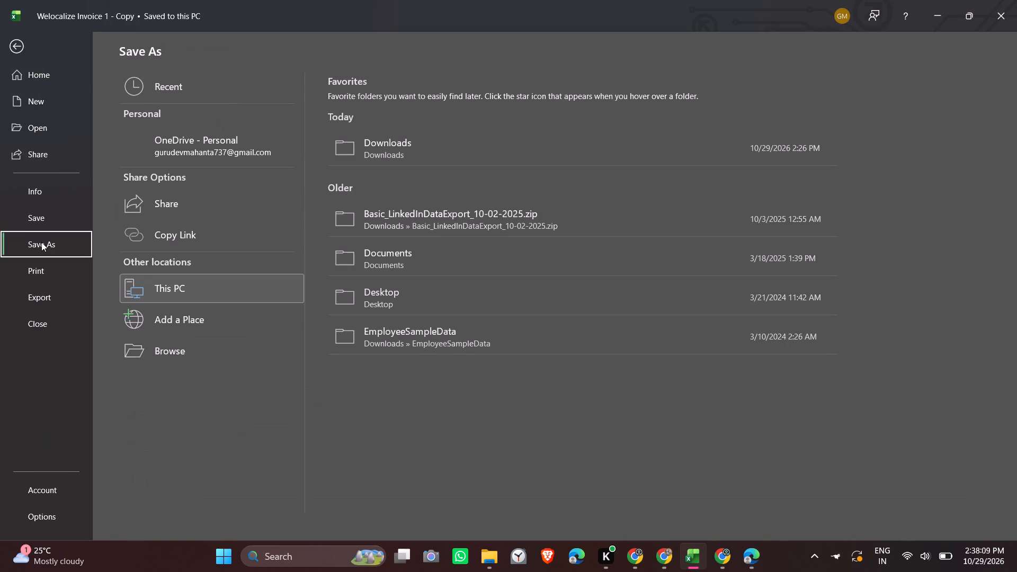
{"action": "left_click", "coordinate": [402, 155]}
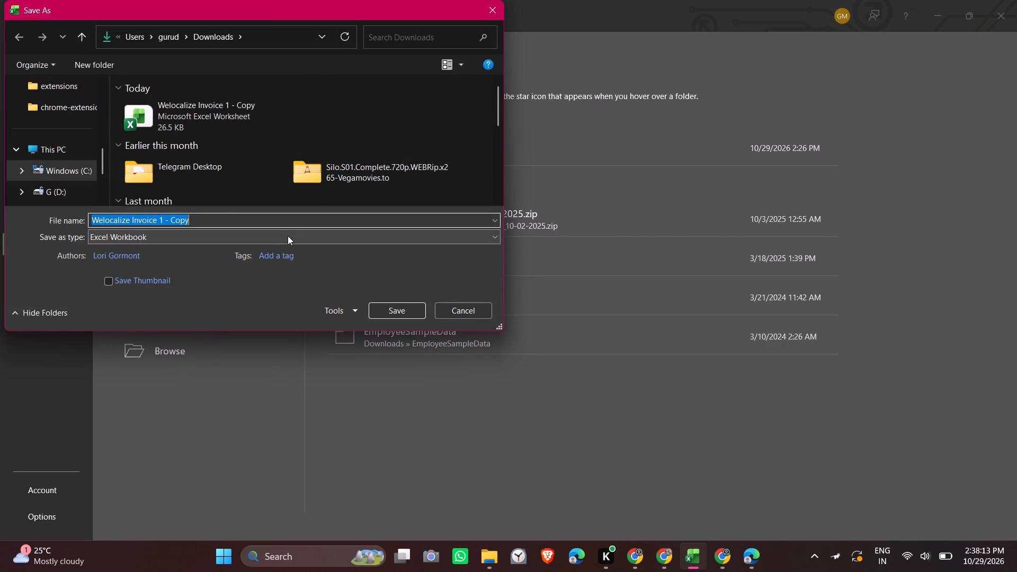
{"action": "left_click", "coordinate": [289, 235]}
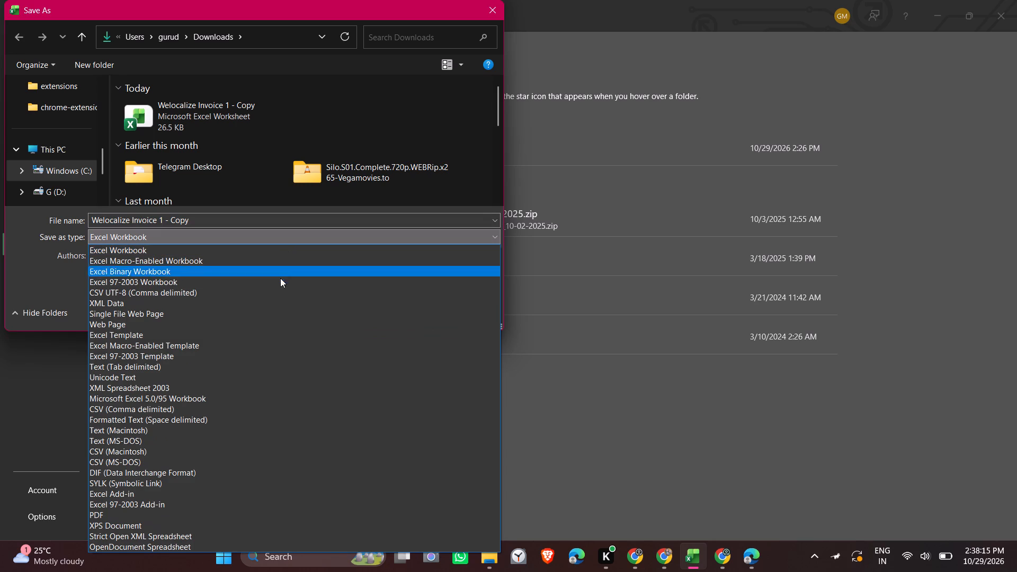
{"action": "left_click", "coordinate": [232, 514]}
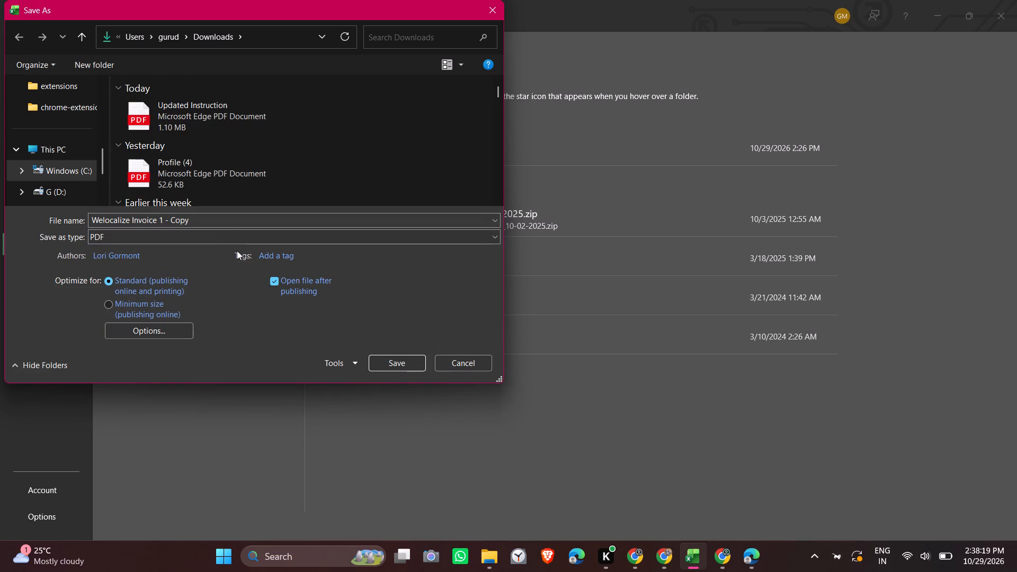
{"action": "left_click", "coordinate": [218, 218]}
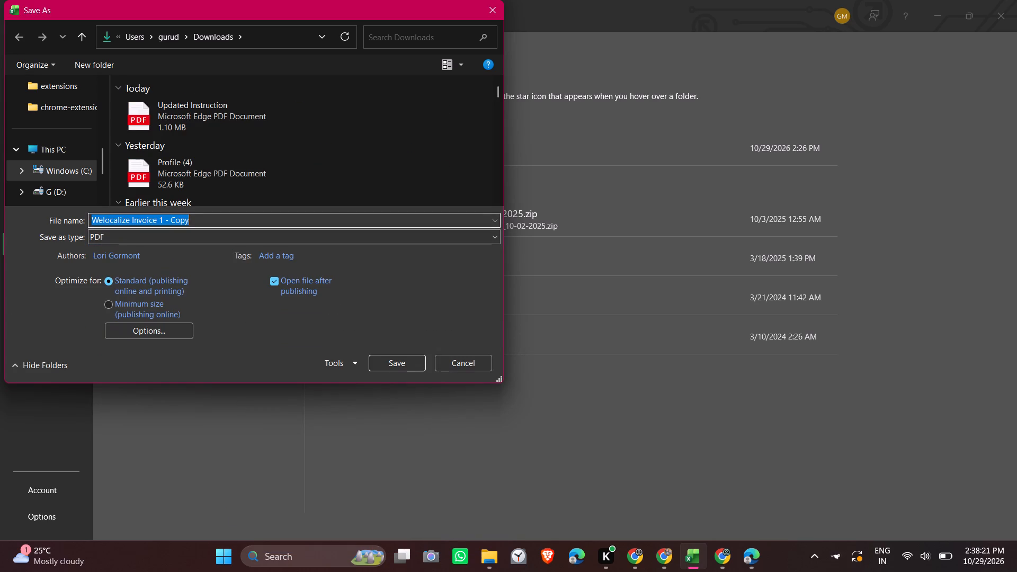
{"action": "key", "text": "ctrl+v"}
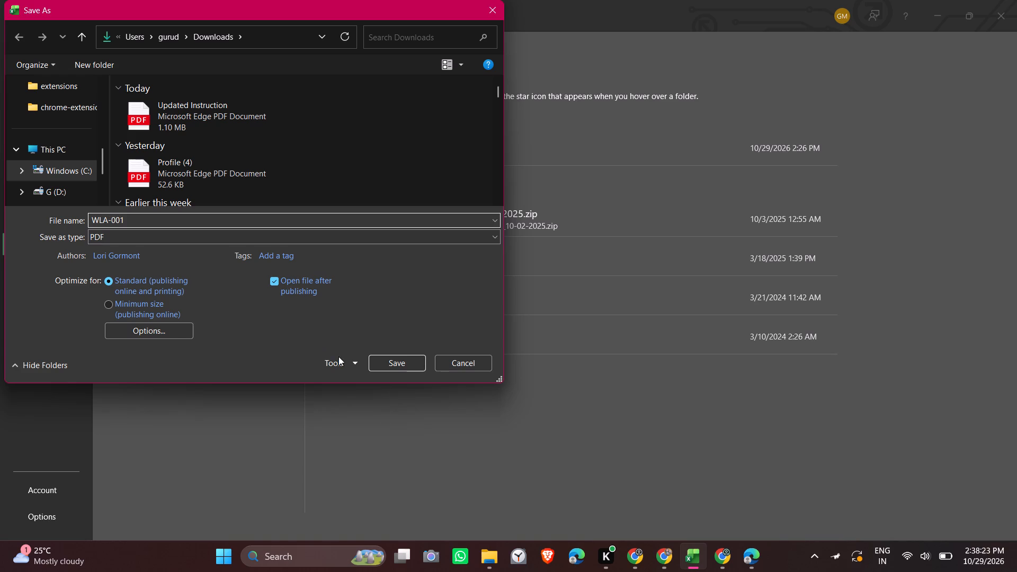
{"action": "left_click", "coordinate": [390, 355]}
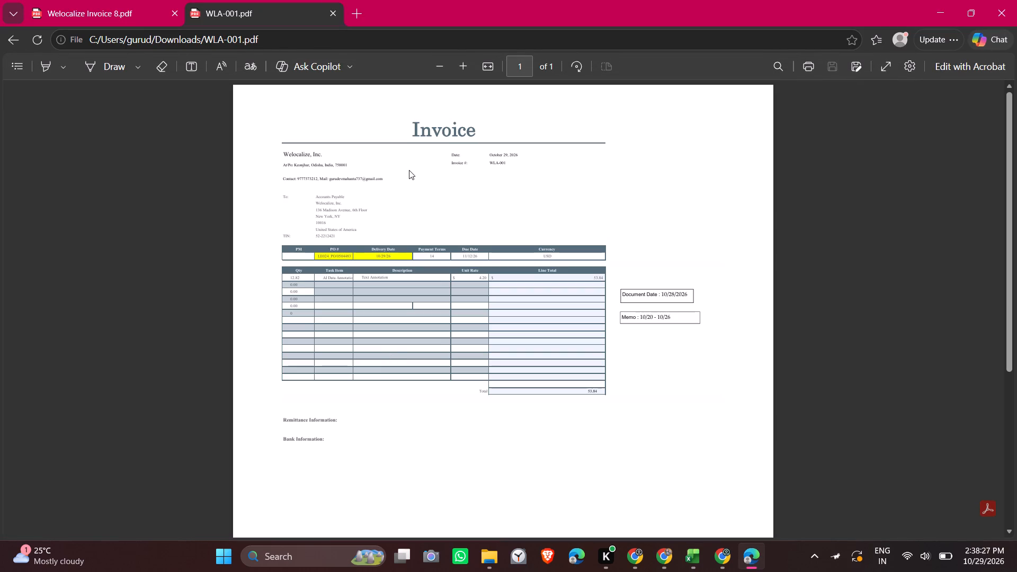
Examine the exported PDF invoice's header, order row, line items, Document Date and Memo boxes, and total.
{"action": "scroll", "coordinate": [409, 170], "scroll_direction": "up", "scroll_amount": 1}
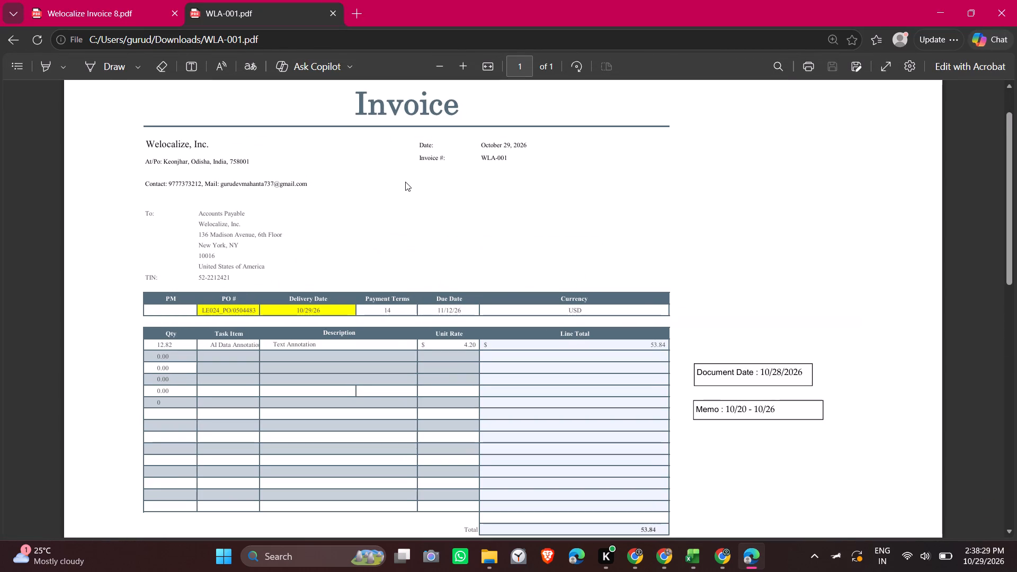
{"action": "scroll", "coordinate": [405, 182], "scroll_direction": "up", "scroll_amount": 2}
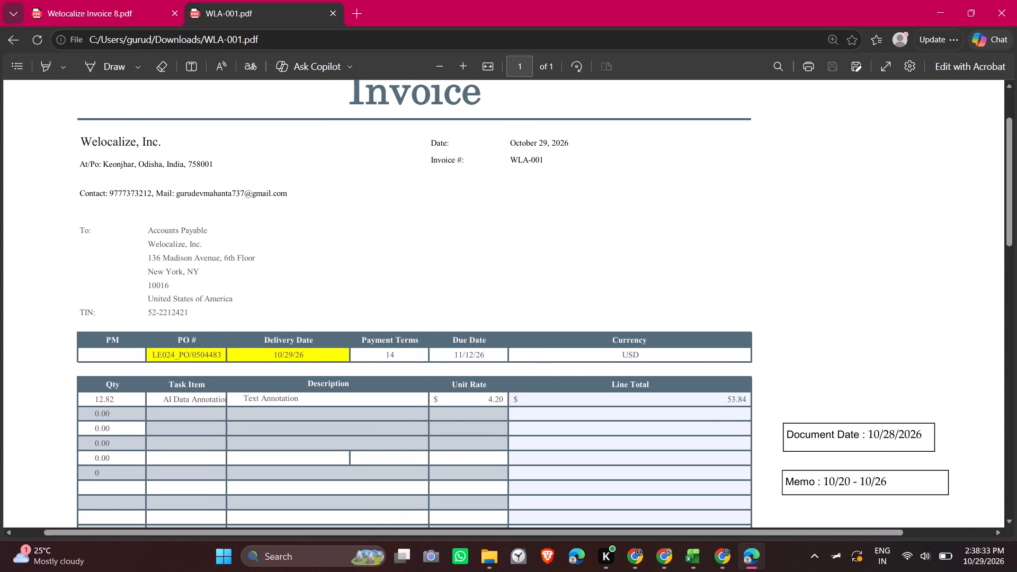
{"action": "scroll", "coordinate": [242, 153], "scroll_direction": "down", "scroll_amount": 2}
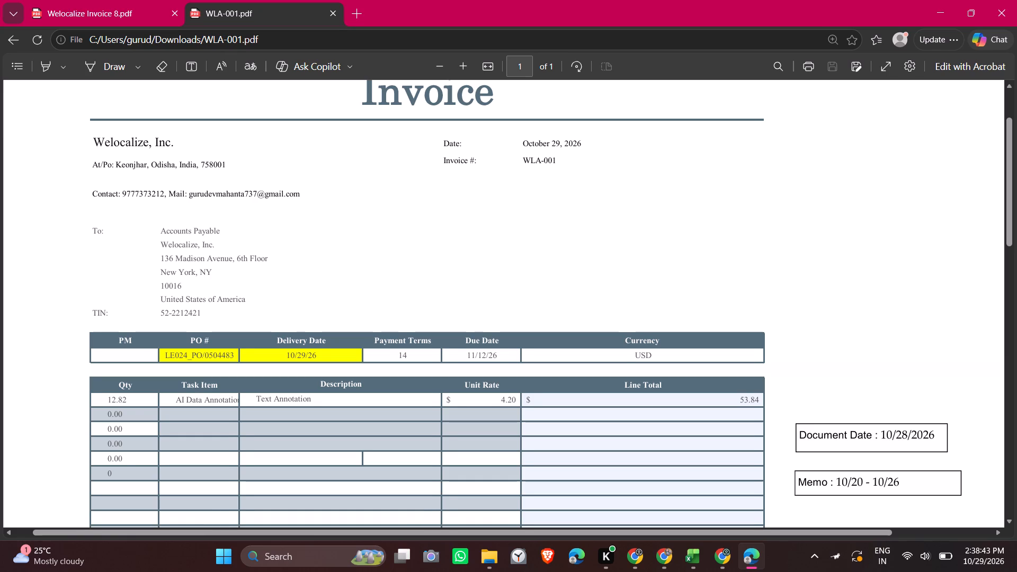
{"action": "scroll", "coordinate": [242, 153], "scroll_direction": "left", "scroll_amount": 2}
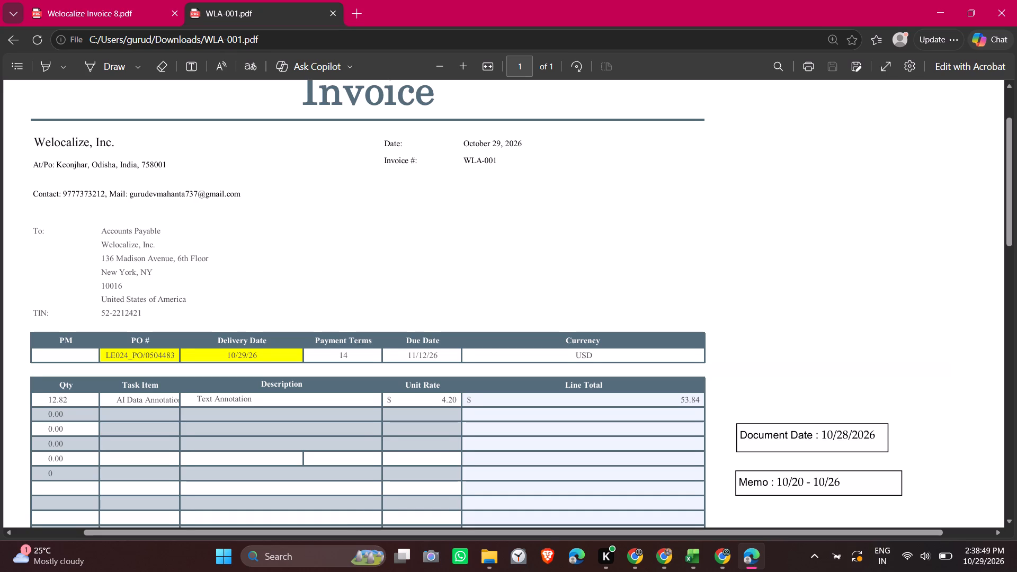
{"action": "scroll", "coordinate": [242, 153], "scroll_direction": "left", "scroll_amount": 3}
{"action": "scroll", "coordinate": [242, 153], "scroll_direction": "down", "scroll_amount": 5}
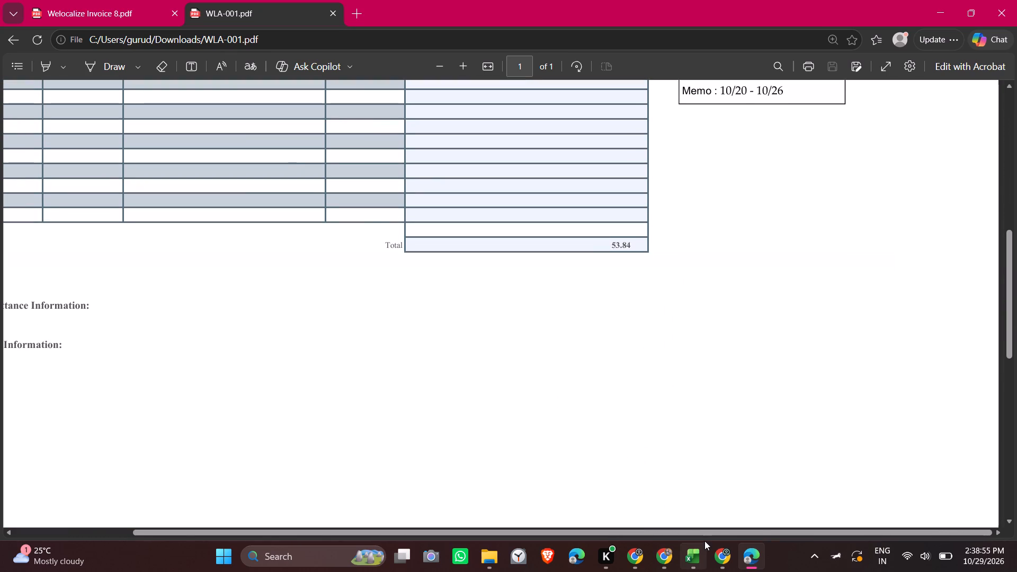
Switch to Chrome and check the Workday purchase order's item line, summary and contact information against the invoice.
{"action": "left_click", "coordinate": [718, 553]}
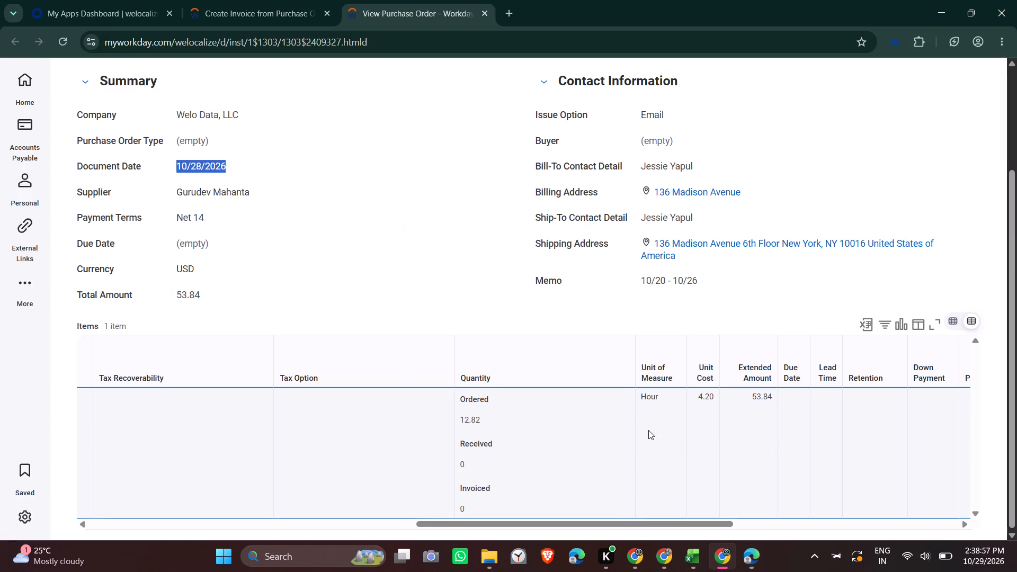
{"action": "scroll", "coordinate": [649, 430], "scroll_direction": "left", "scroll_amount": 3}
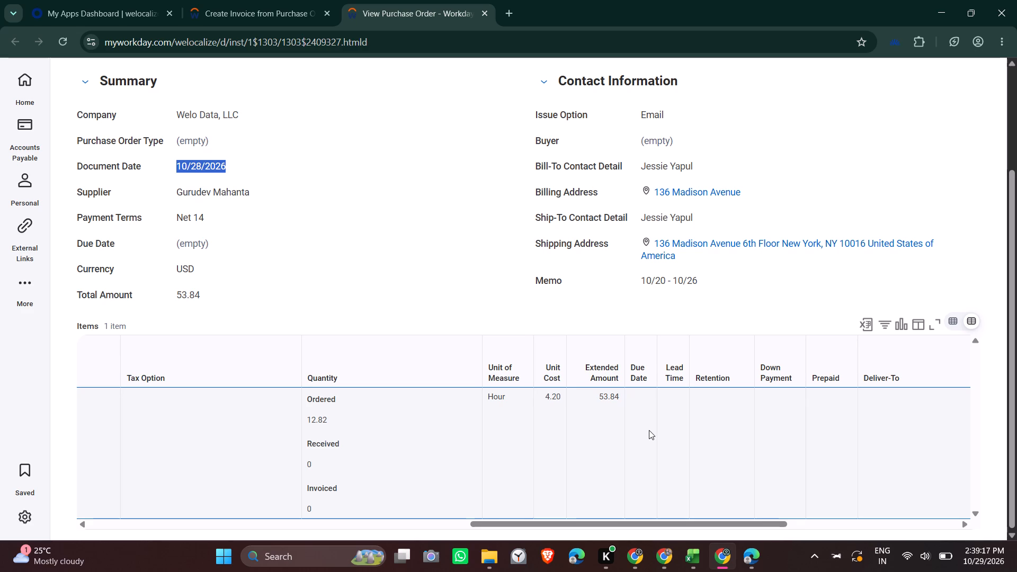
{"action": "scroll", "coordinate": [649, 430], "scroll_direction": "left", "scroll_amount": 8}
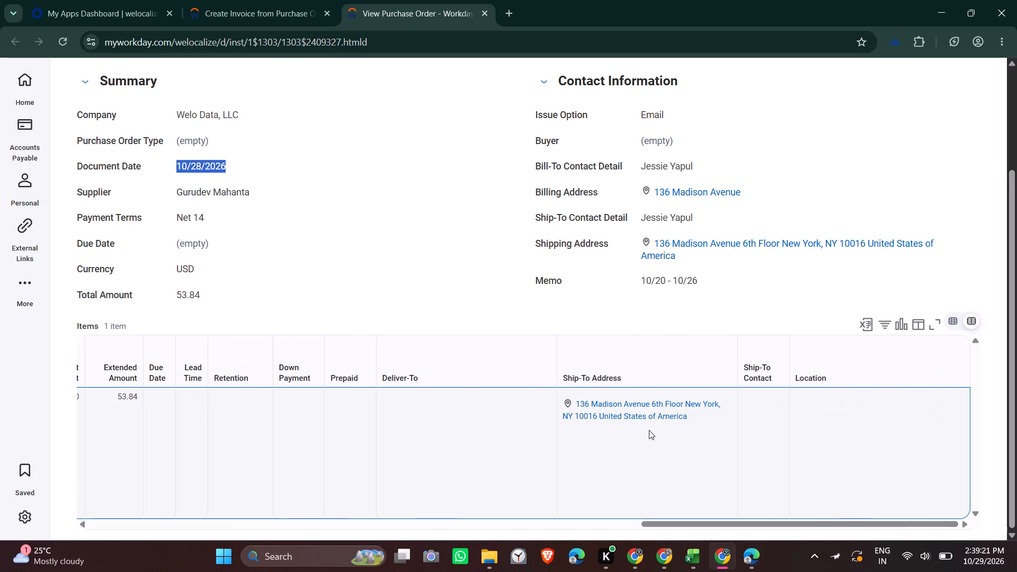
{"action": "scroll", "coordinate": [649, 430], "scroll_direction": "left", "scroll_amount": 2}
{"action": "scroll", "coordinate": [649, 430], "scroll_direction": "up", "scroll_amount": 2}
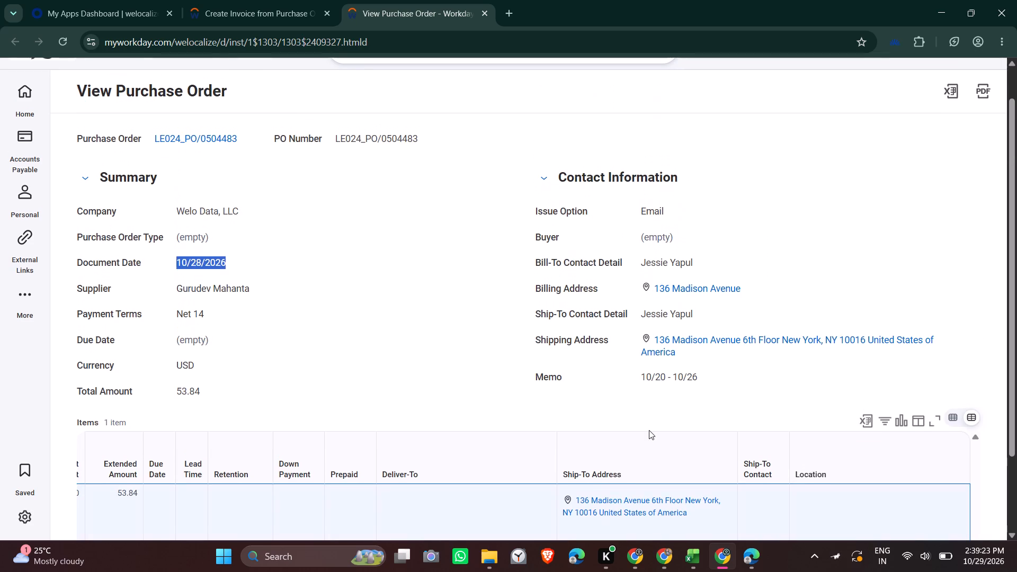
{"action": "scroll", "coordinate": [649, 430], "scroll_direction": "up", "scroll_amount": 1}
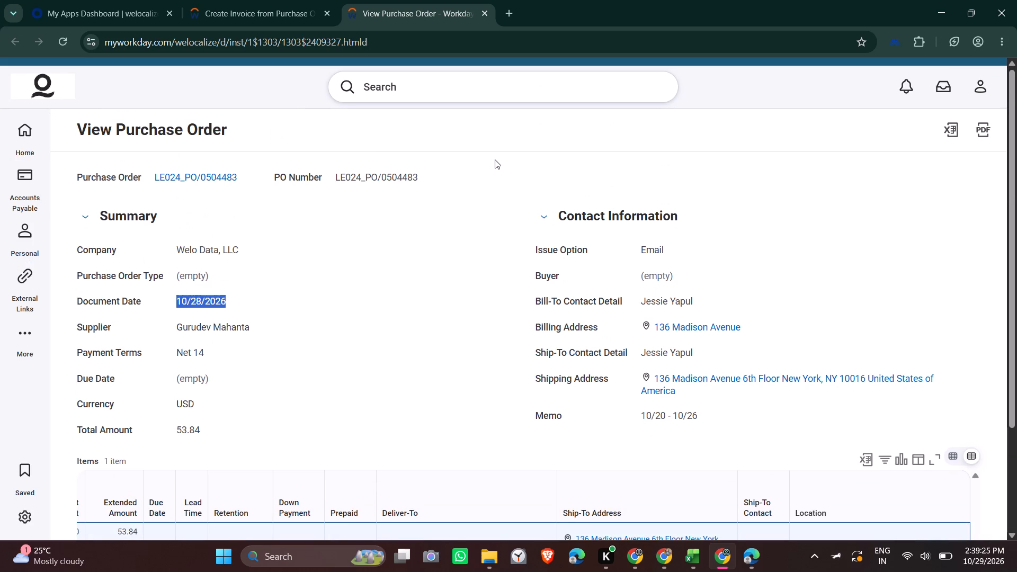
Attach WLA-001.pdf from the Downloads folder to the Workday invoice being created from the purchase order.
{"action": "left_click", "coordinate": [266, 0]}
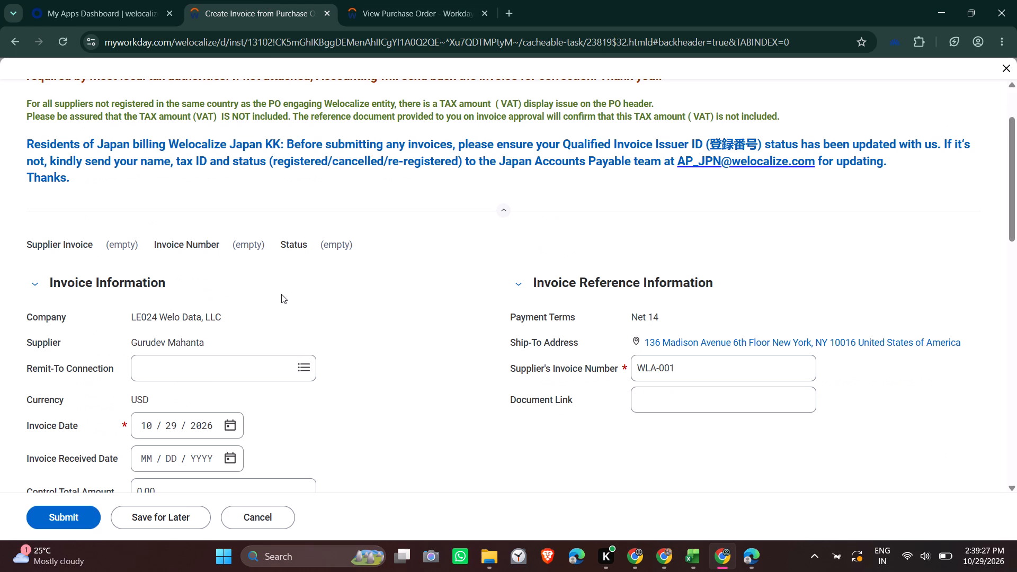
{"action": "scroll", "coordinate": [281, 294], "scroll_direction": "down", "scroll_amount": 5}
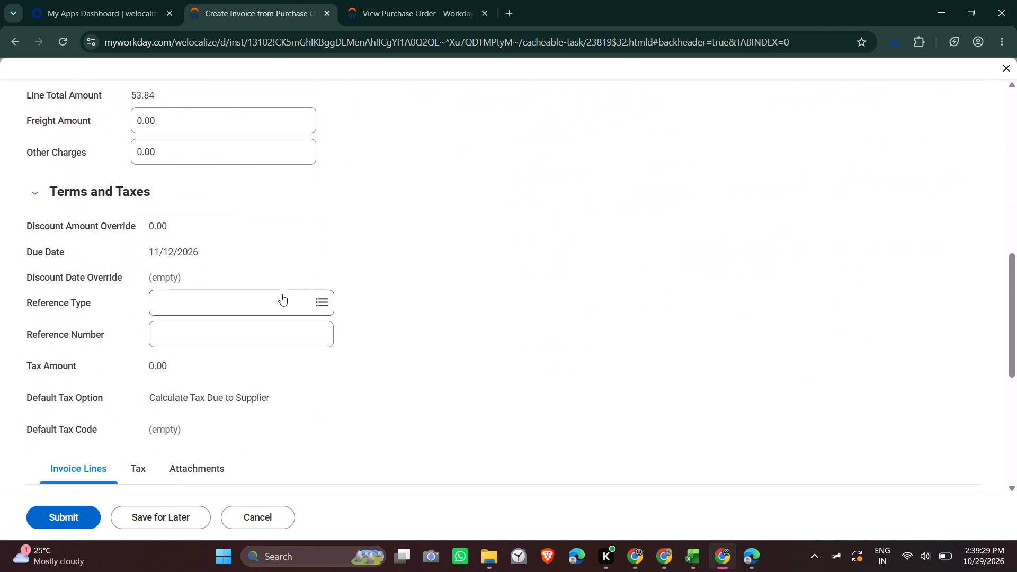
{"action": "scroll", "coordinate": [281, 294], "scroll_direction": "down", "scroll_amount": 2}
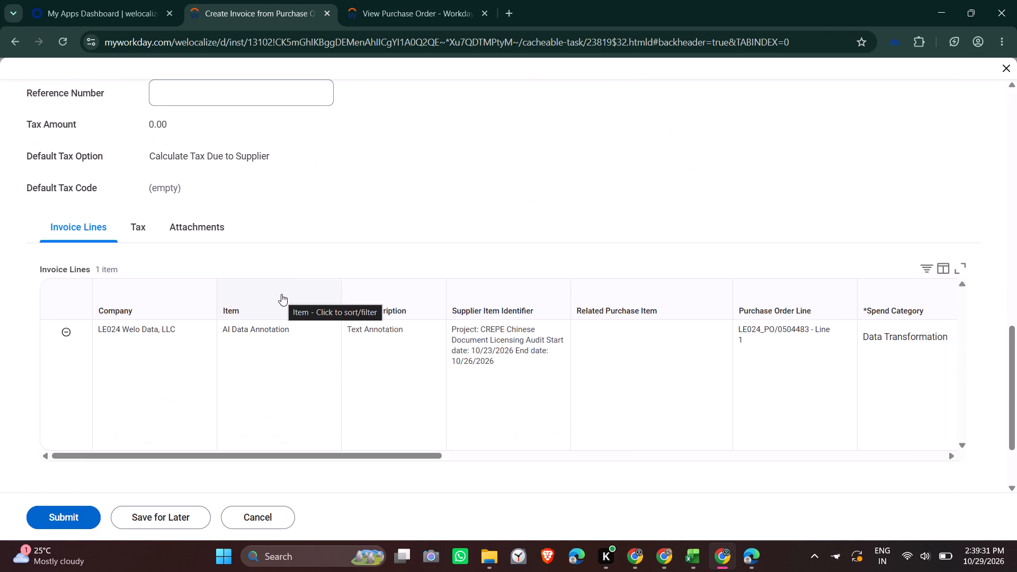
{"action": "left_click", "coordinate": [191, 233]}
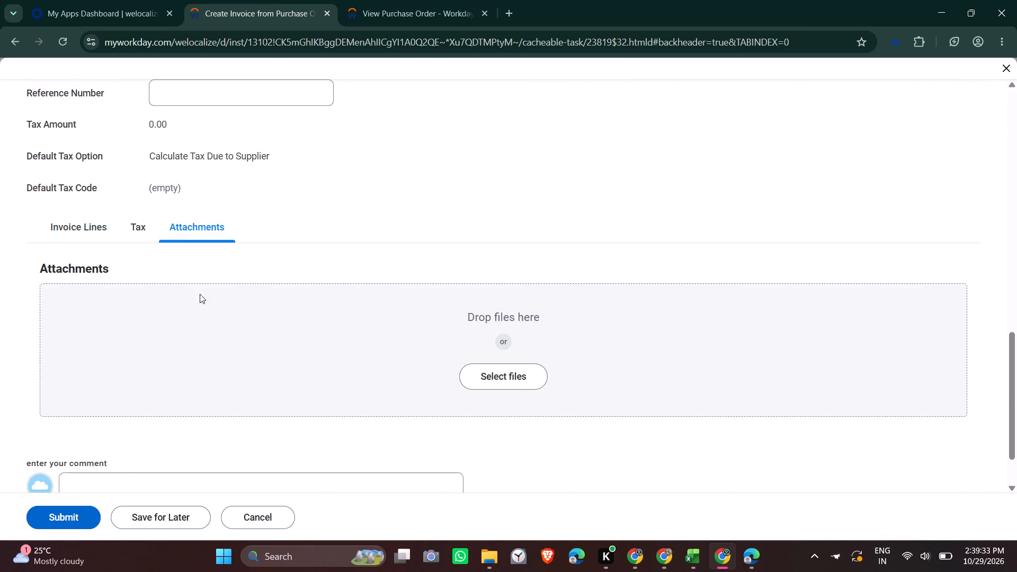
{"action": "left_click", "coordinate": [457, 375]}
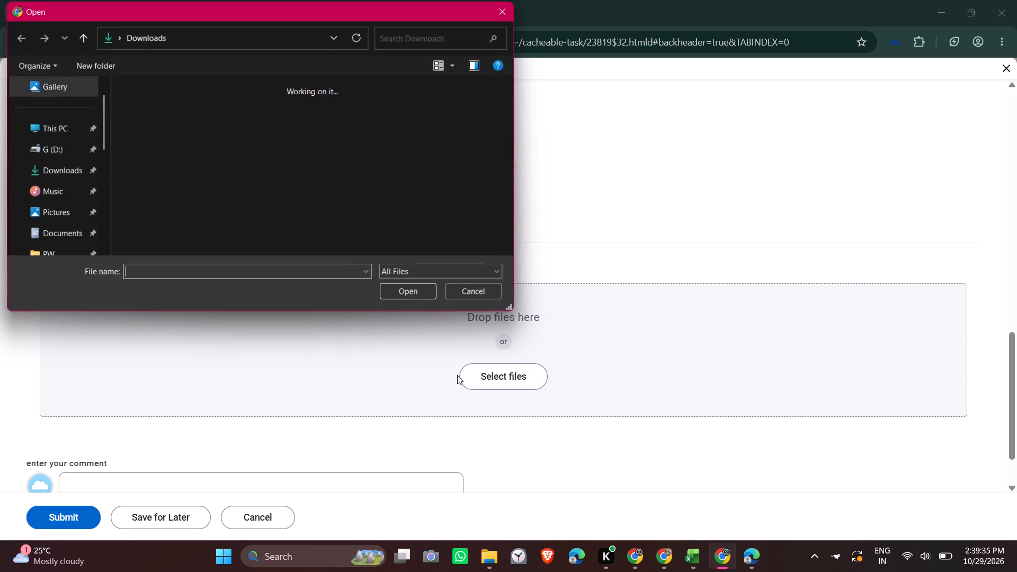
{"action": "left_click", "coordinate": [211, 117]}
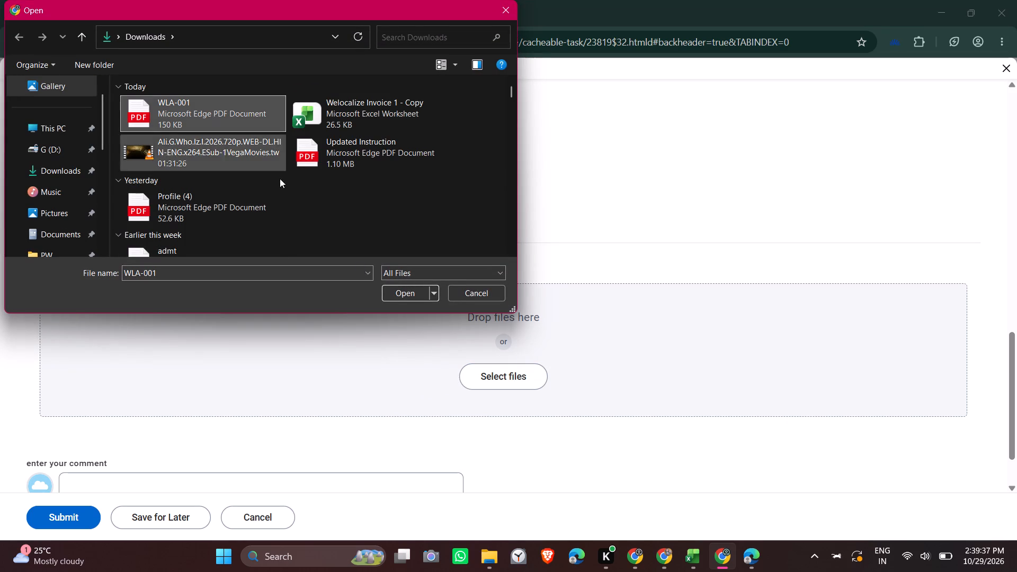
{"action": "left_click", "coordinate": [389, 290]}
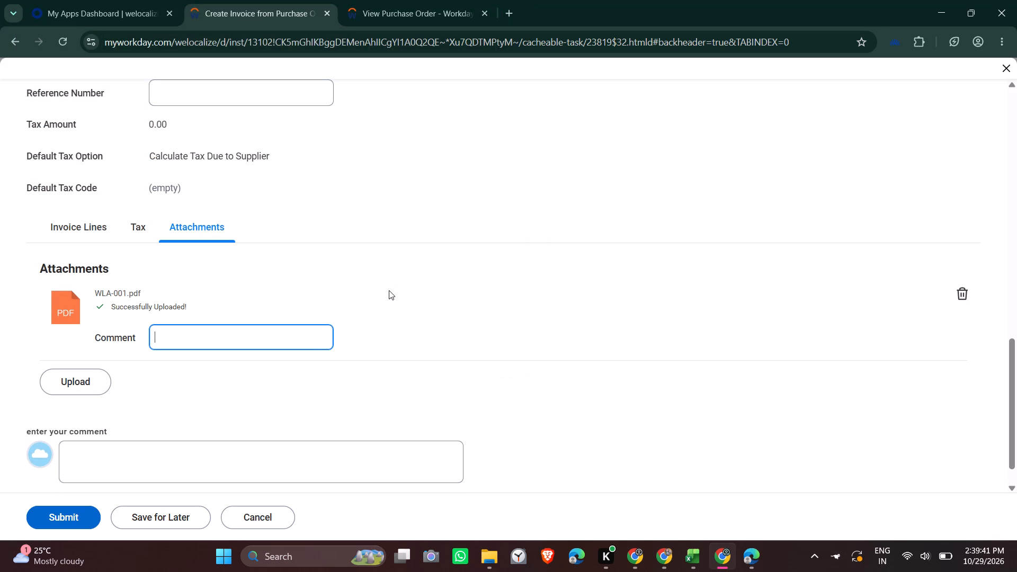
Check the attachment and submit the Workday supplier invoice.
{"action": "scroll", "coordinate": [389, 290], "scroll_direction": "down", "scroll_amount": 4}
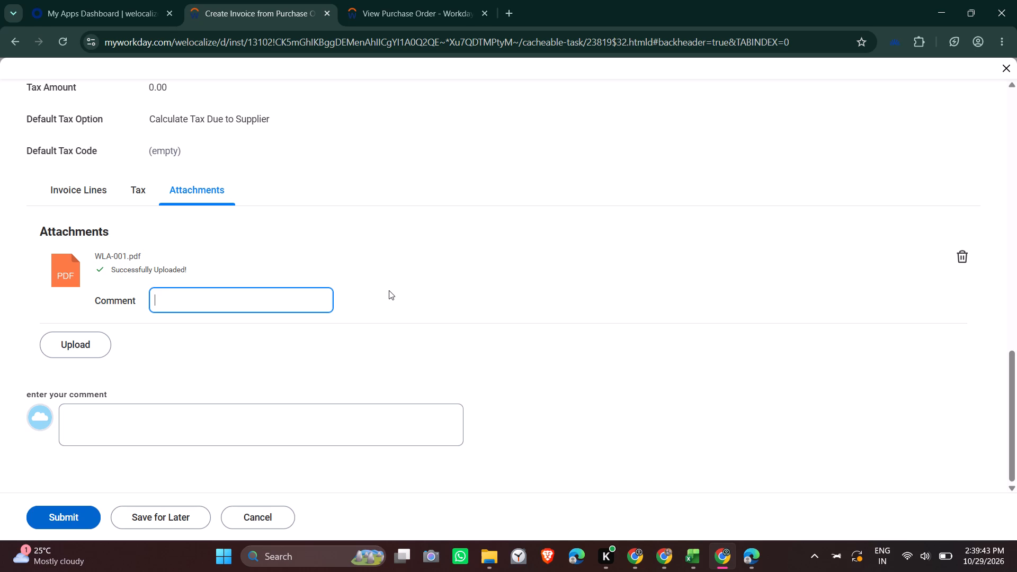
{"action": "scroll", "coordinate": [389, 290], "scroll_direction": "up", "scroll_amount": 2}
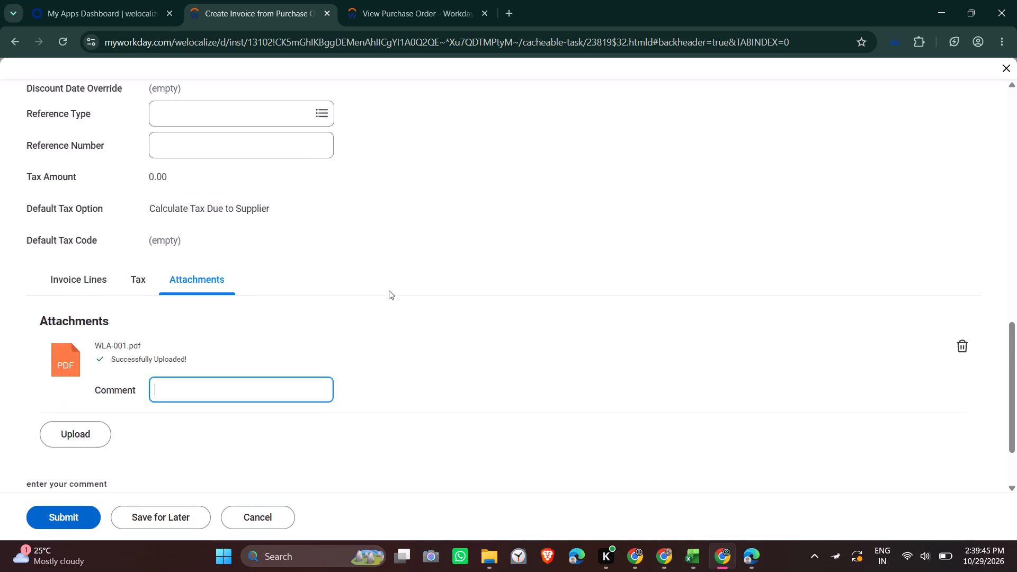
{"action": "scroll", "coordinate": [389, 290], "scroll_direction": "up", "scroll_amount": 1}
{"action": "left_click", "coordinate": [83, 523]}
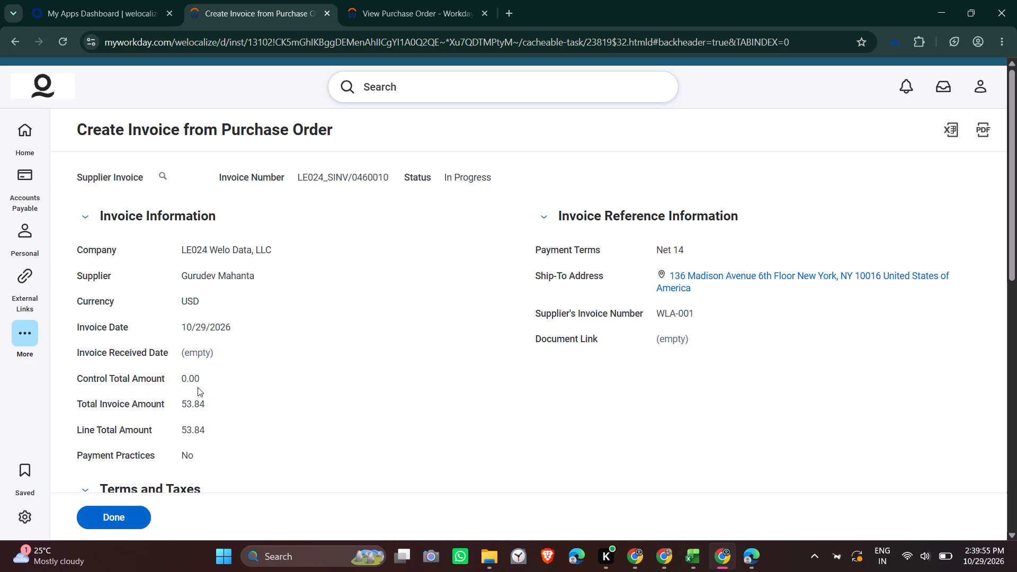
Review the submitted supplier invoice's header information, terms and taxes, and the full invoice line through its quantity, unit cost and extended amount.
{"action": "scroll", "coordinate": [198, 387], "scroll_direction": "down", "scroll_amount": 1}
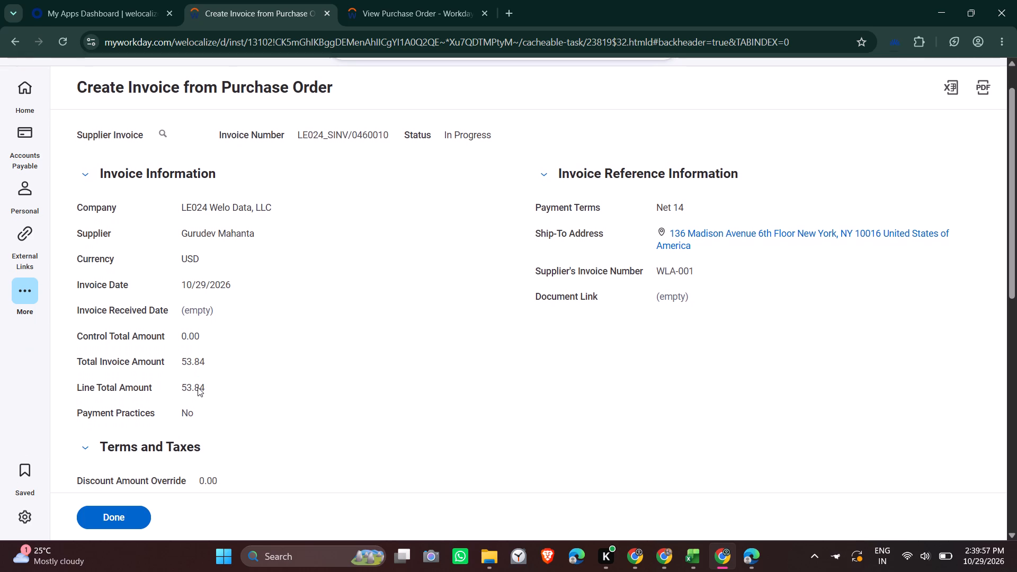
{"action": "scroll", "coordinate": [198, 387], "scroll_direction": "down", "scroll_amount": 2}
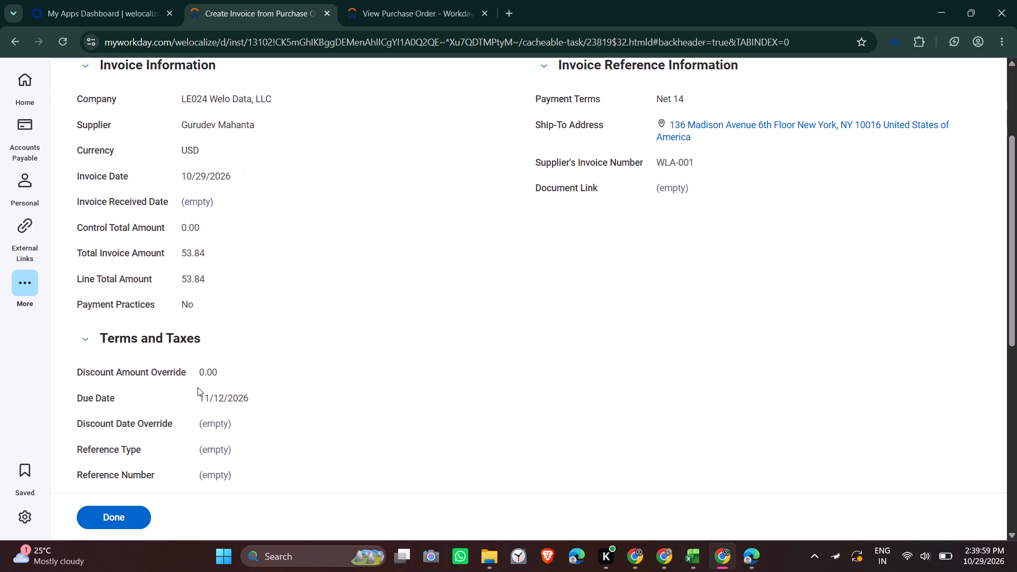
{"action": "scroll", "coordinate": [198, 387], "scroll_direction": "down", "scroll_amount": 2}
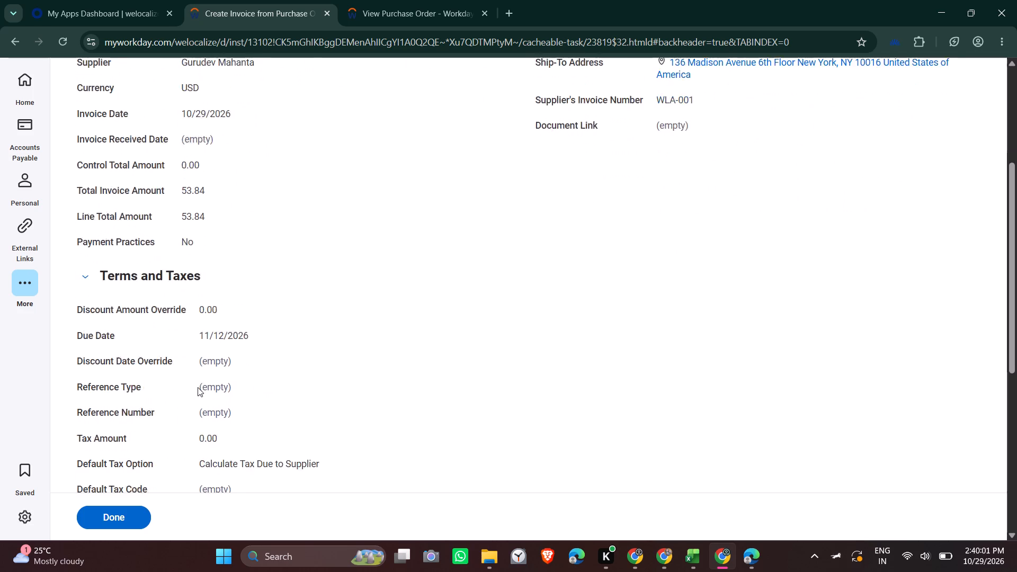
{"action": "scroll", "coordinate": [198, 387], "scroll_direction": "down", "scroll_amount": 3}
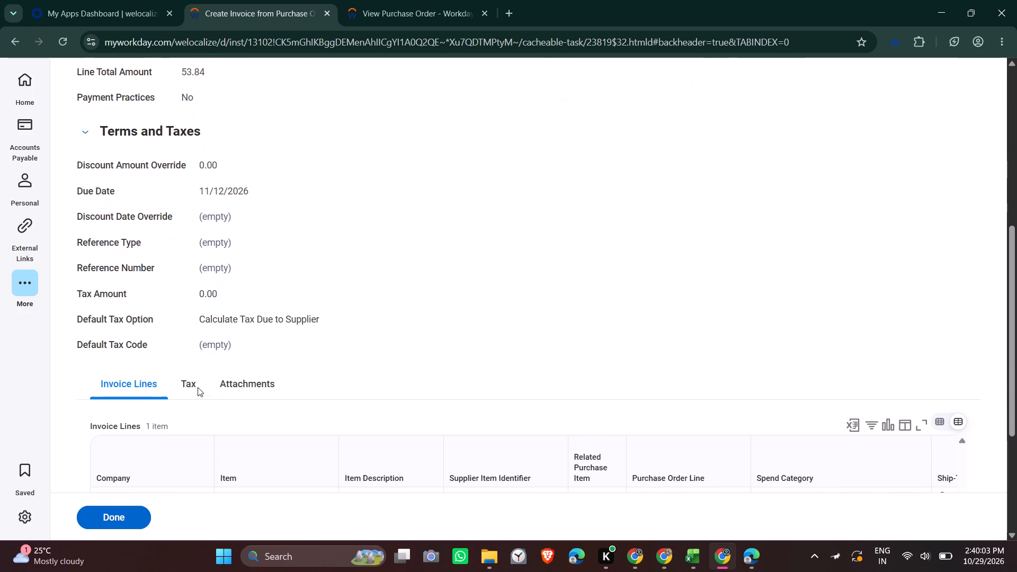
{"action": "scroll", "coordinate": [198, 387], "scroll_direction": "down", "scroll_amount": 3}
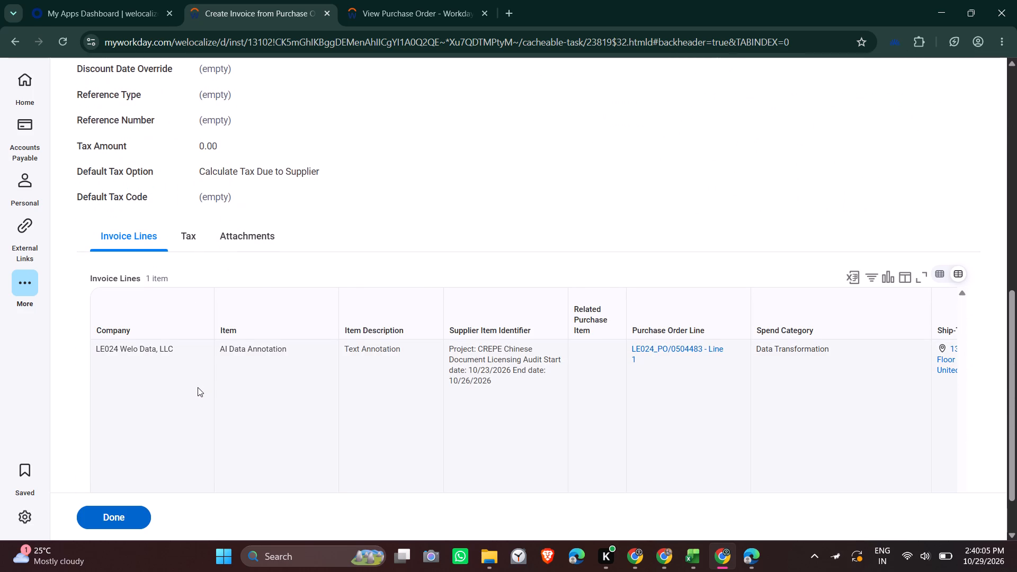
{"action": "scroll", "coordinate": [198, 387], "scroll_direction": "left", "scroll_amount": 9}
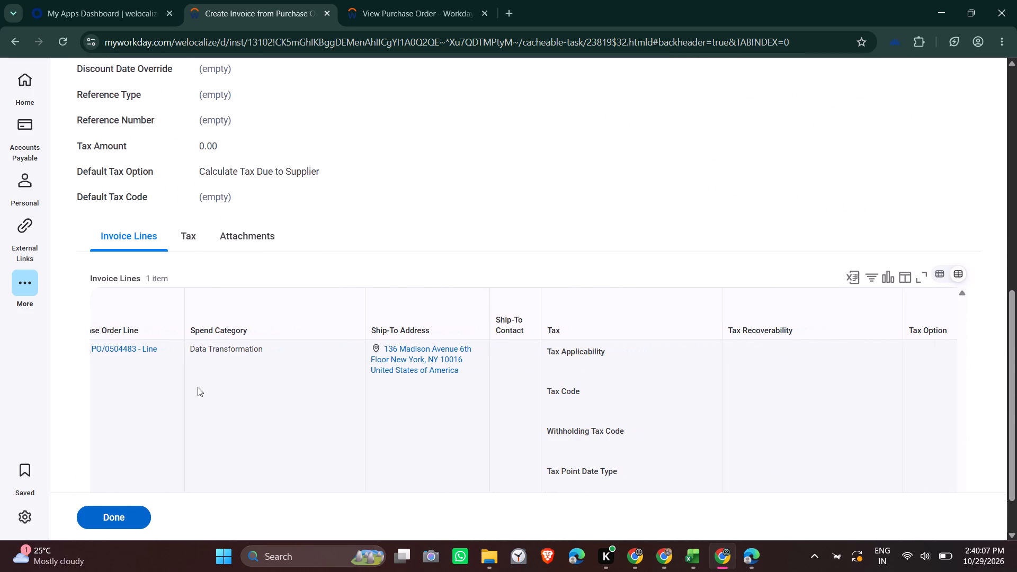
{"action": "scroll", "coordinate": [198, 387], "scroll_direction": "left", "scroll_amount": 3}
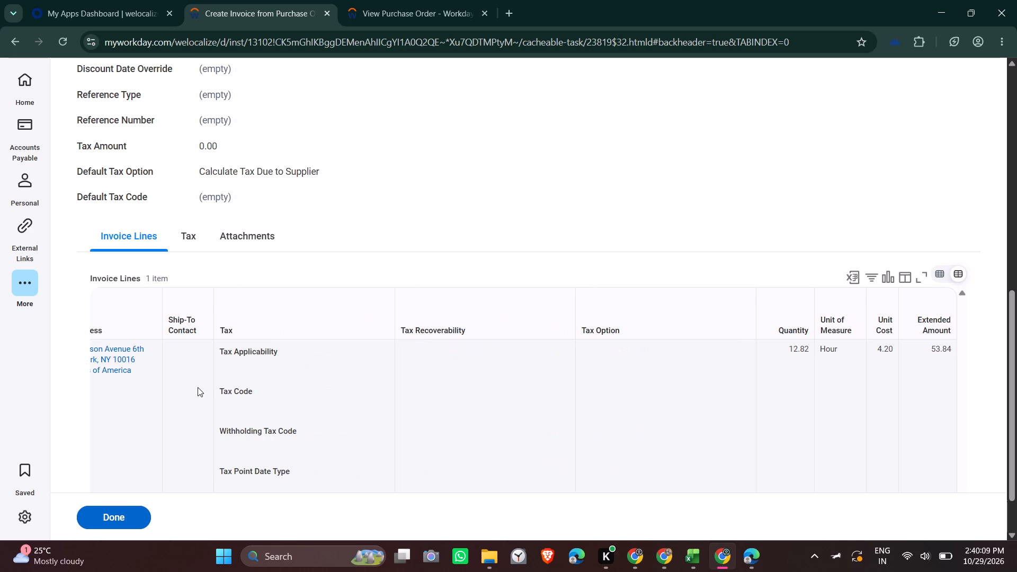
Check the submitted invoice's tax details and attachments, and close the invoice summary.
{"action": "left_click", "coordinate": [228, 224]}
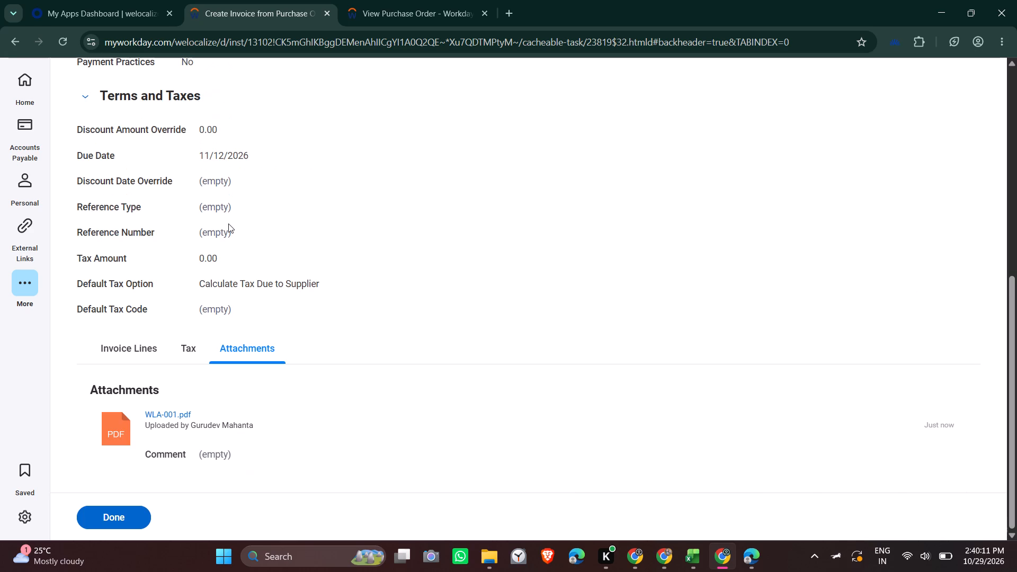
{"action": "left_click", "coordinate": [195, 358]}
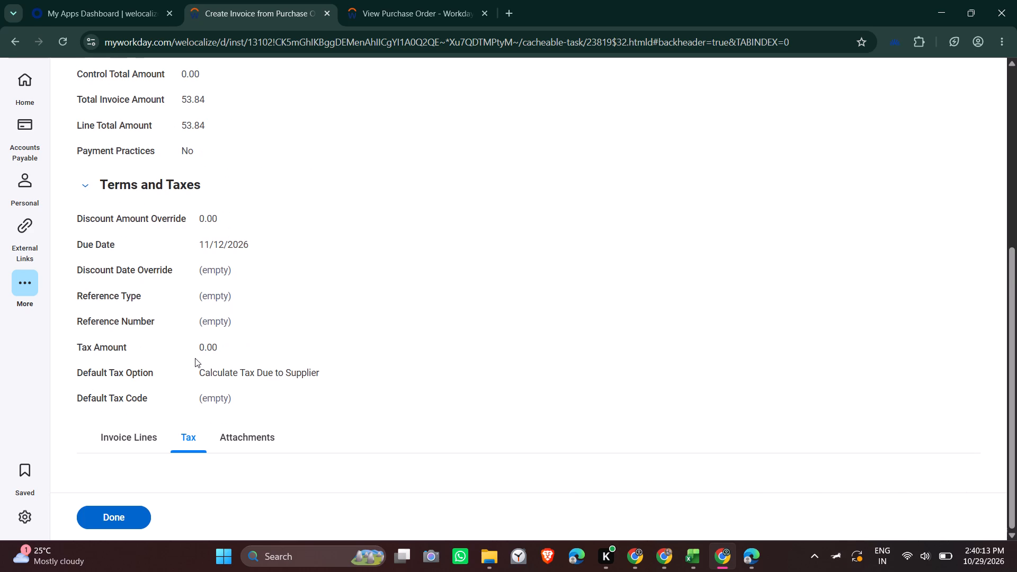
{"action": "scroll", "coordinate": [195, 358], "scroll_direction": "down", "scroll_amount": 2}
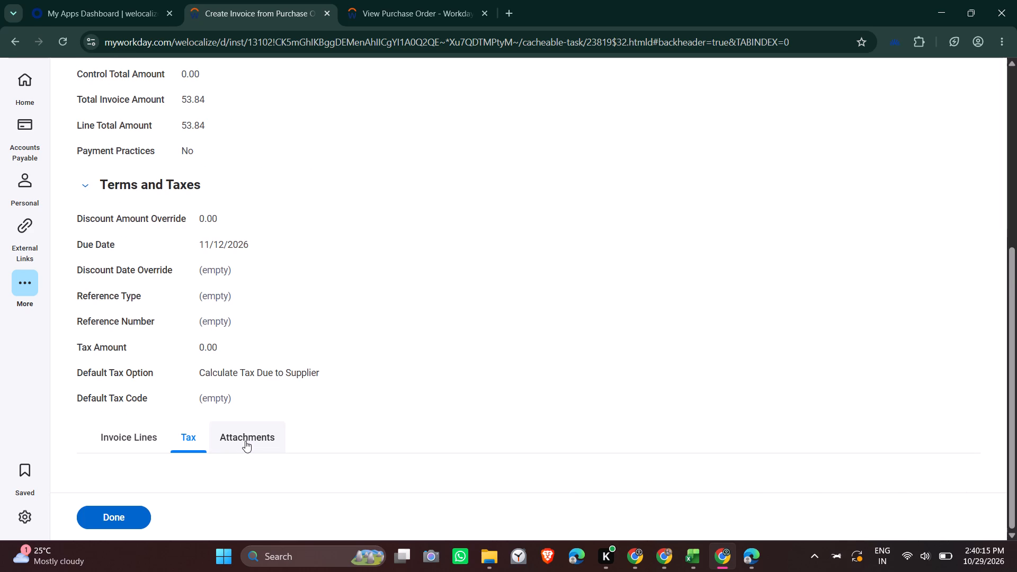
{"action": "left_click", "coordinate": [245, 441]}
{"action": "scroll", "coordinate": [245, 441], "scroll_direction": "down", "scroll_amount": 2}
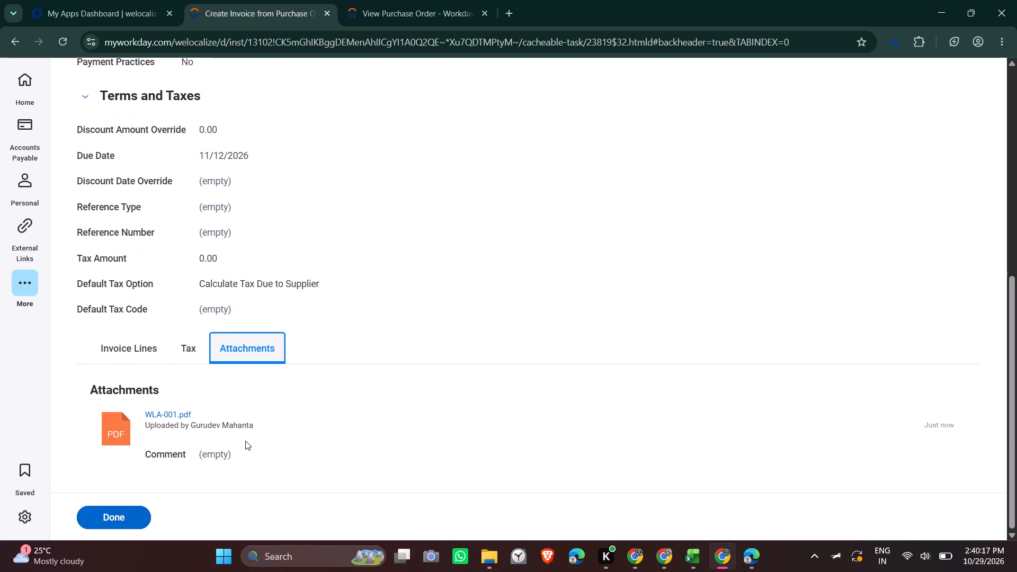
{"action": "left_click", "coordinate": [115, 520]}
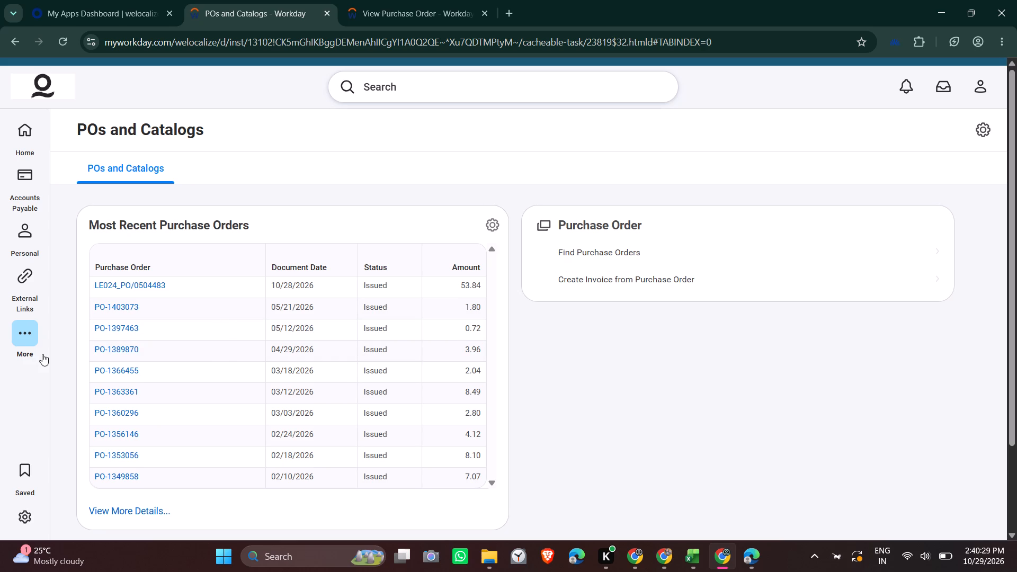
Open the Invoices and Payments page in Workday.
{"action": "left_click", "coordinate": [19, 334]}
{"action": "left_click", "coordinate": [19, 334]}
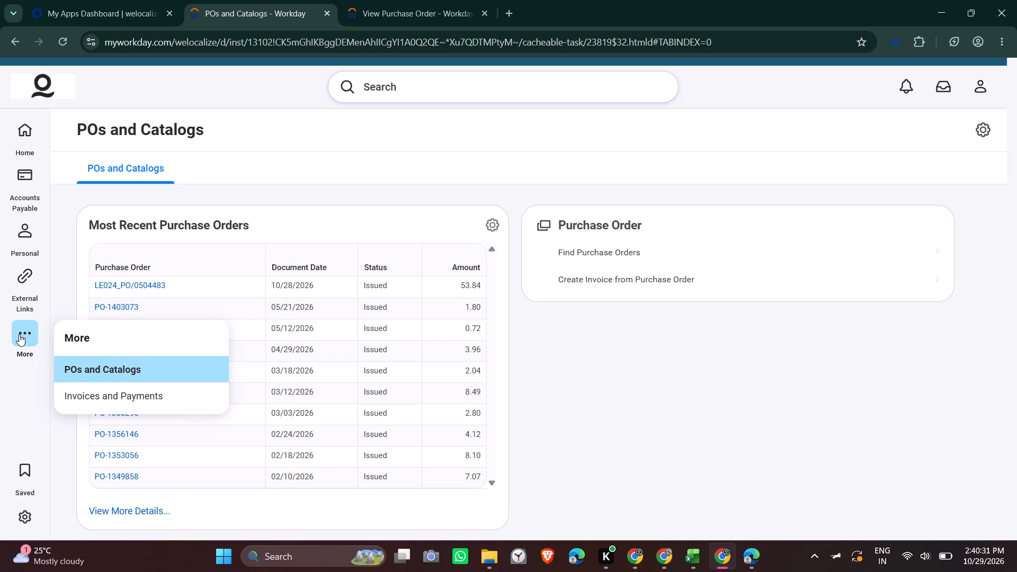
{"action": "left_click", "coordinate": [106, 404]}
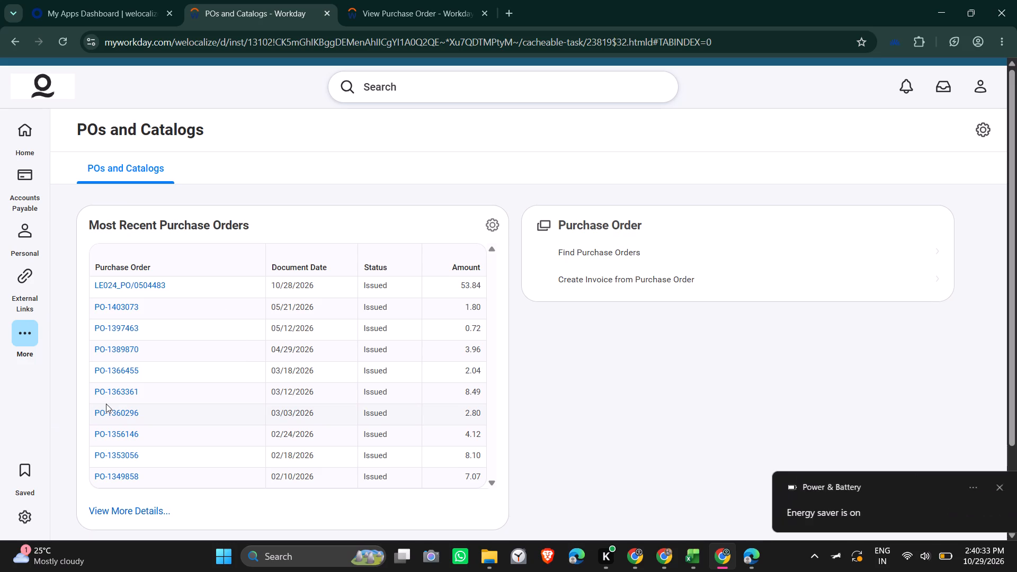
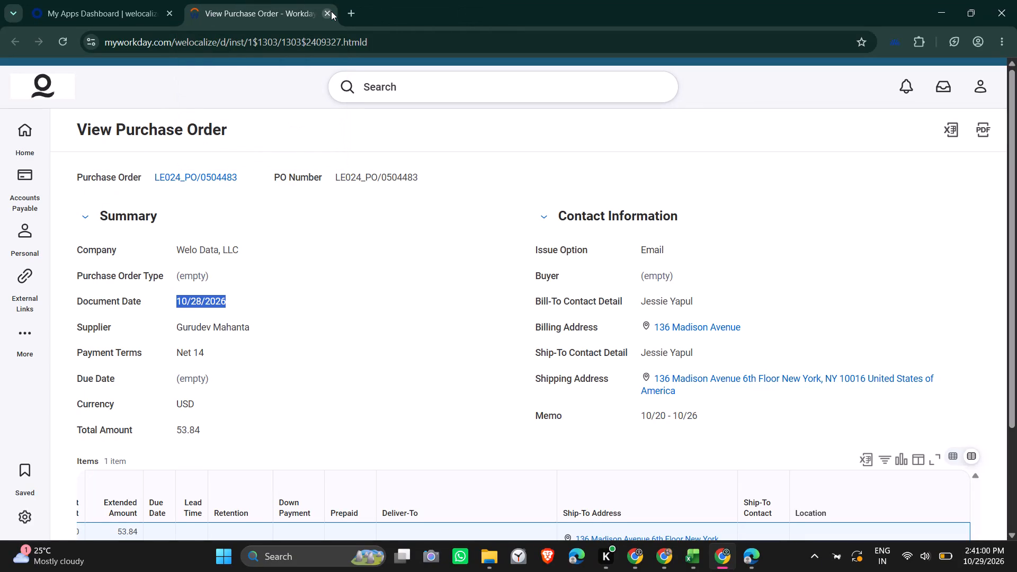
Close the View Purchase Order page, the My Apps Dashboard window and the window showing the invoice PDFs.
{"action": "left_click", "coordinate": [331, 11]}
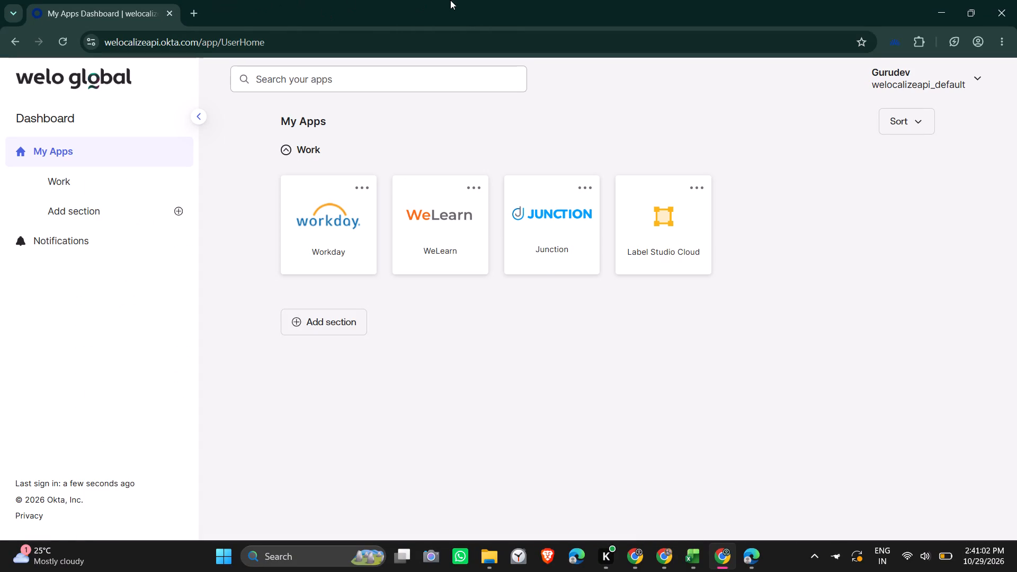
{"action": "left_click", "coordinate": [1016, 1]}
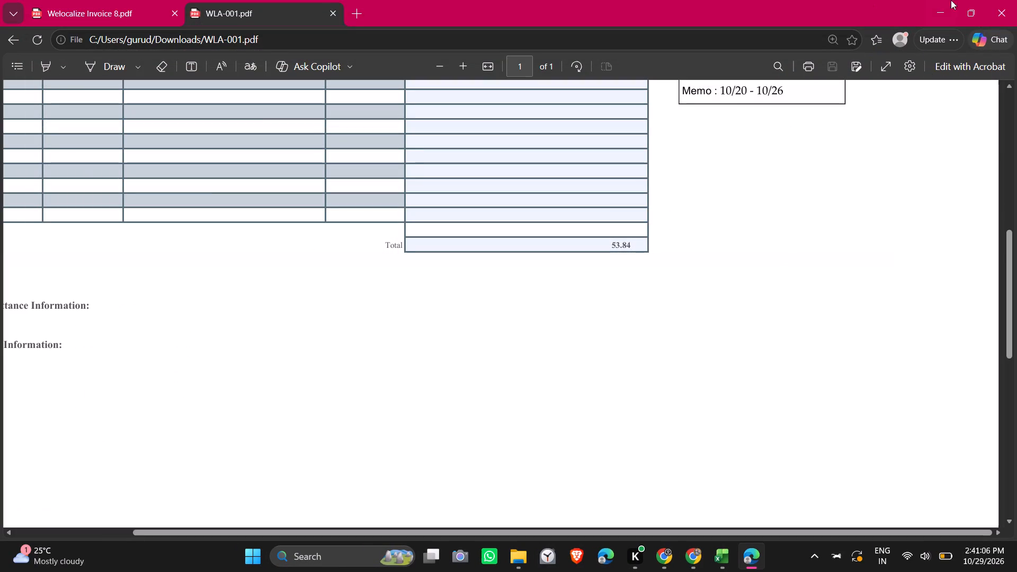
{"action": "left_click", "coordinate": [992, 0]}
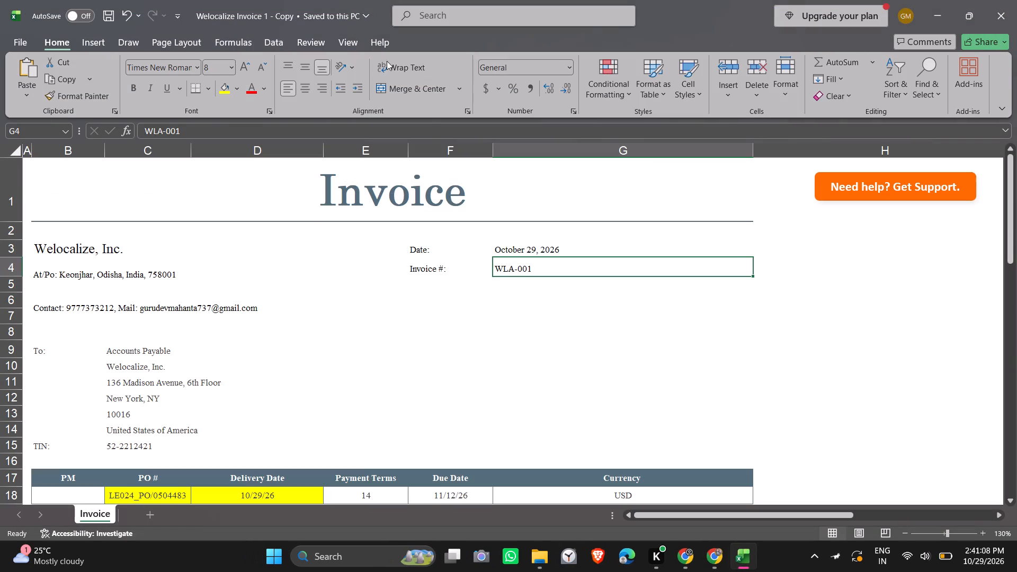
Save the Welocalize Invoice 1 - Copy workbook in Excel and close it.
{"action": "left_click", "coordinate": [111, 10]}
{"action": "left_click", "coordinate": [1016, 0]}
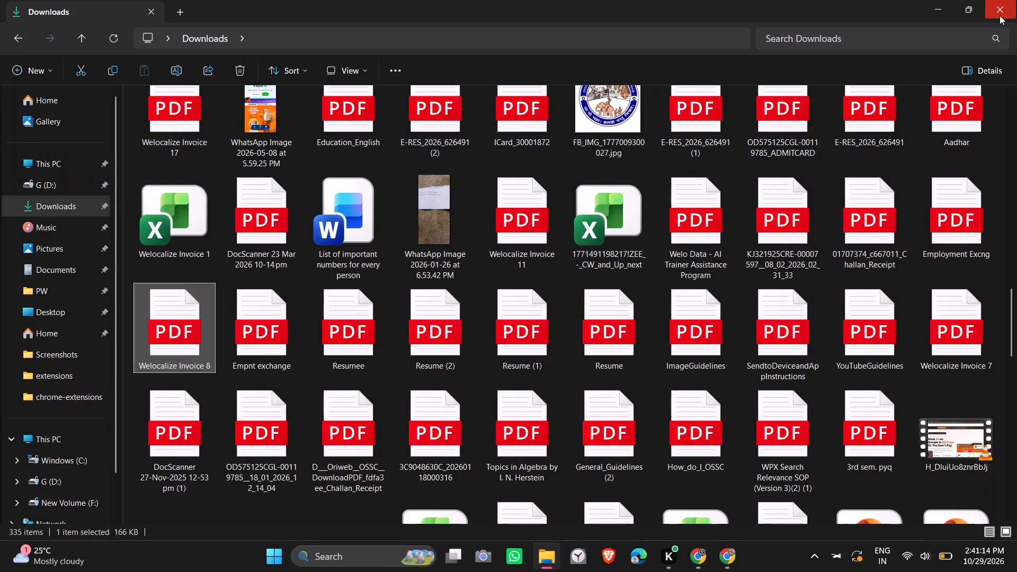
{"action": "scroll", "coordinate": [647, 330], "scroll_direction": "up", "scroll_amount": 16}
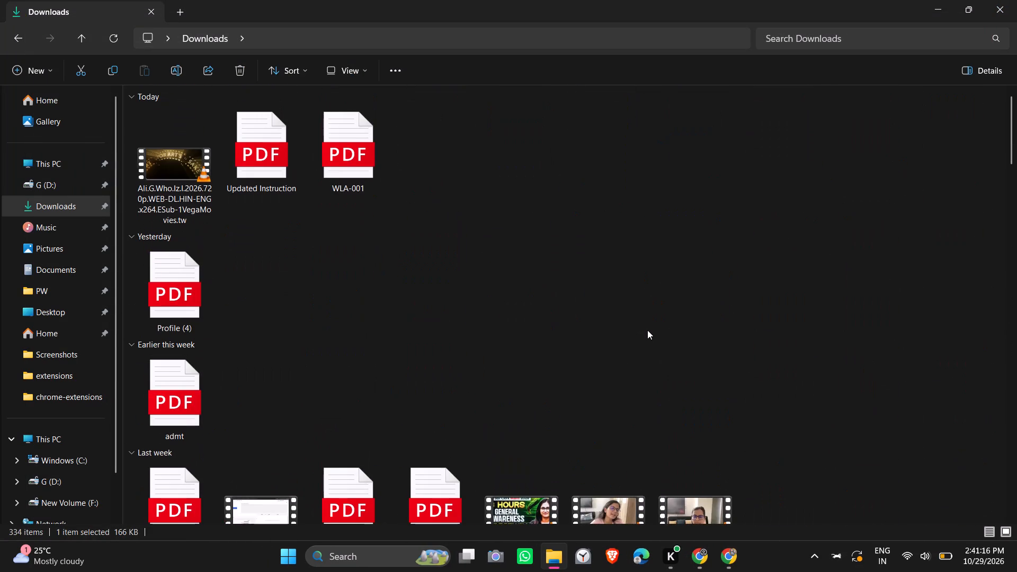